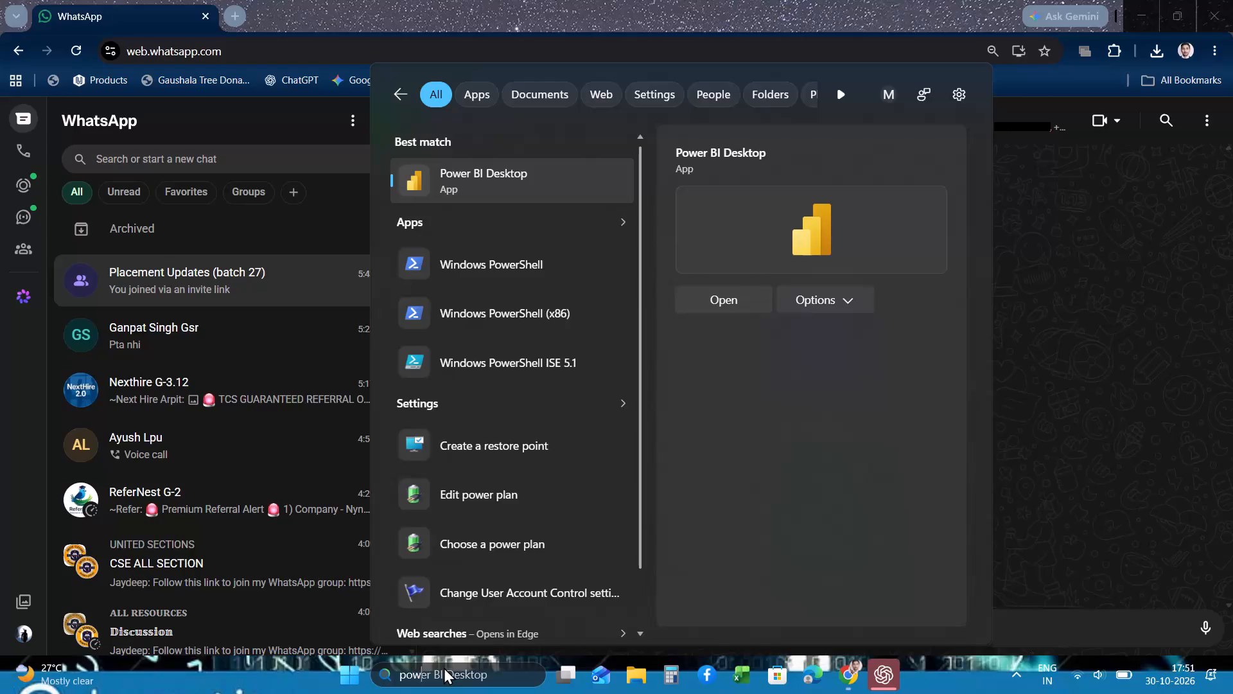
Search Windows for "powe" and launch Power BI Desktop from the results.
key("e")
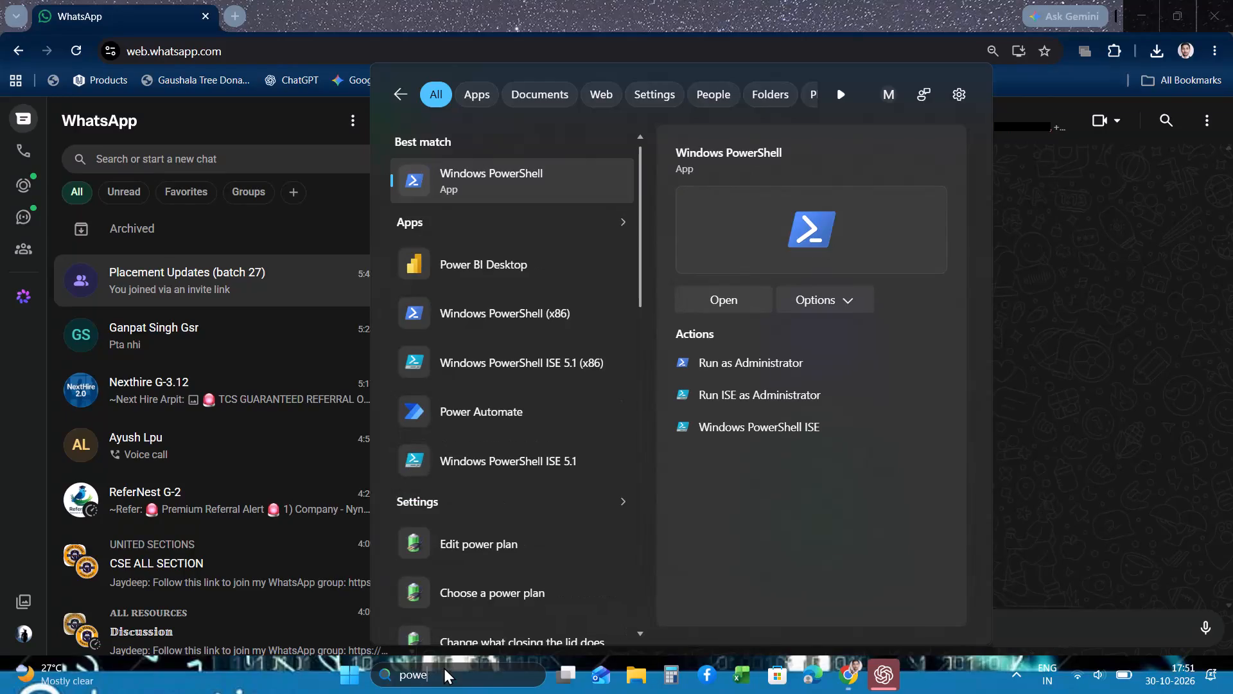
key("Down")
key("Down")
key("Return")
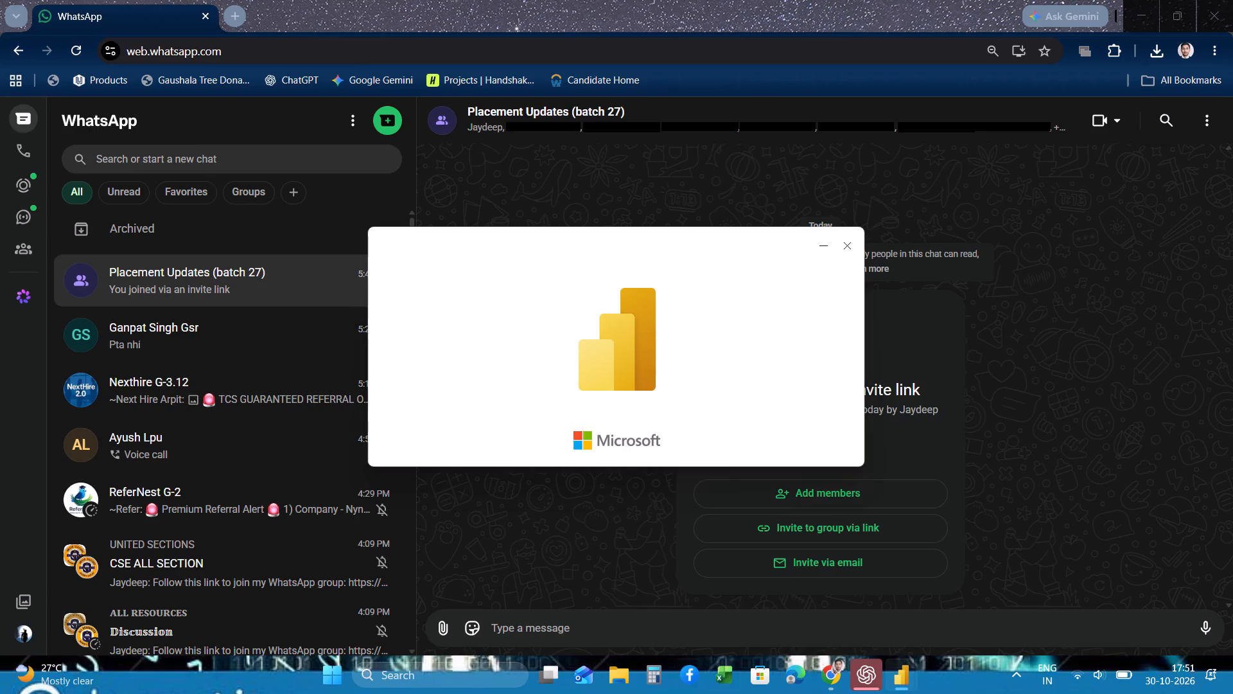
left_click(852, 598)
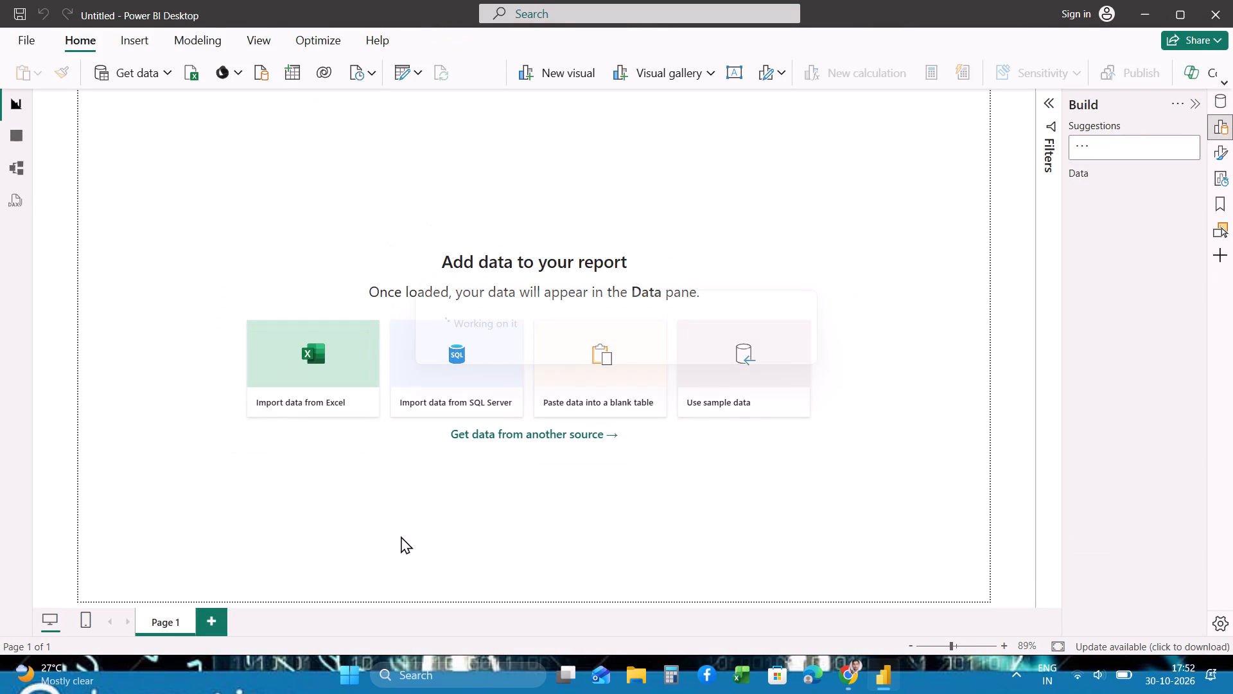
scroll(401, 536, "up", 2)
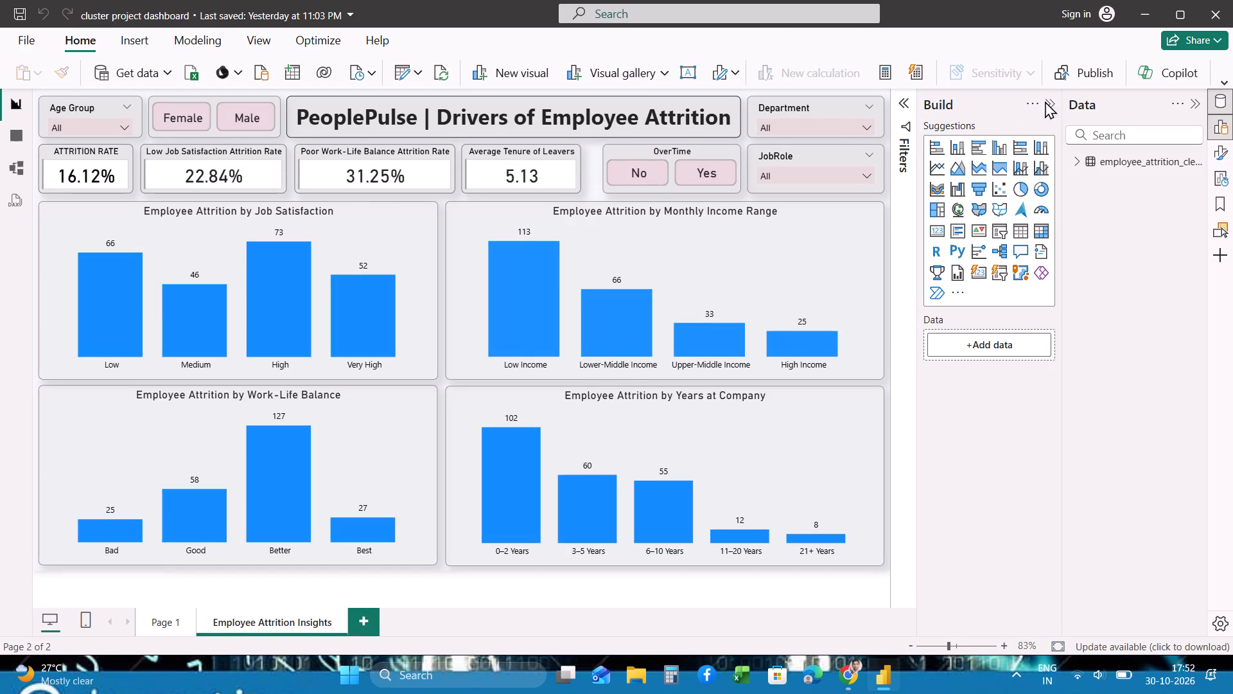
Collapse the Build pane beside the Employee Attrition Insights report page.
left_click(1049, 100)
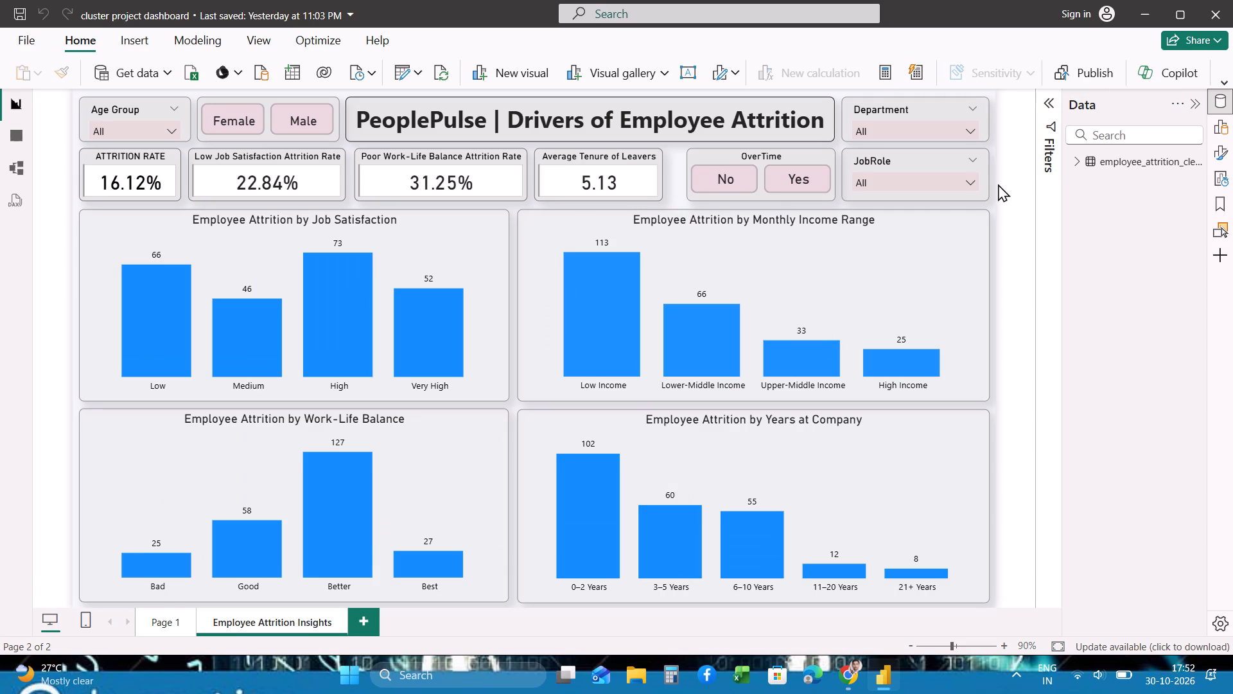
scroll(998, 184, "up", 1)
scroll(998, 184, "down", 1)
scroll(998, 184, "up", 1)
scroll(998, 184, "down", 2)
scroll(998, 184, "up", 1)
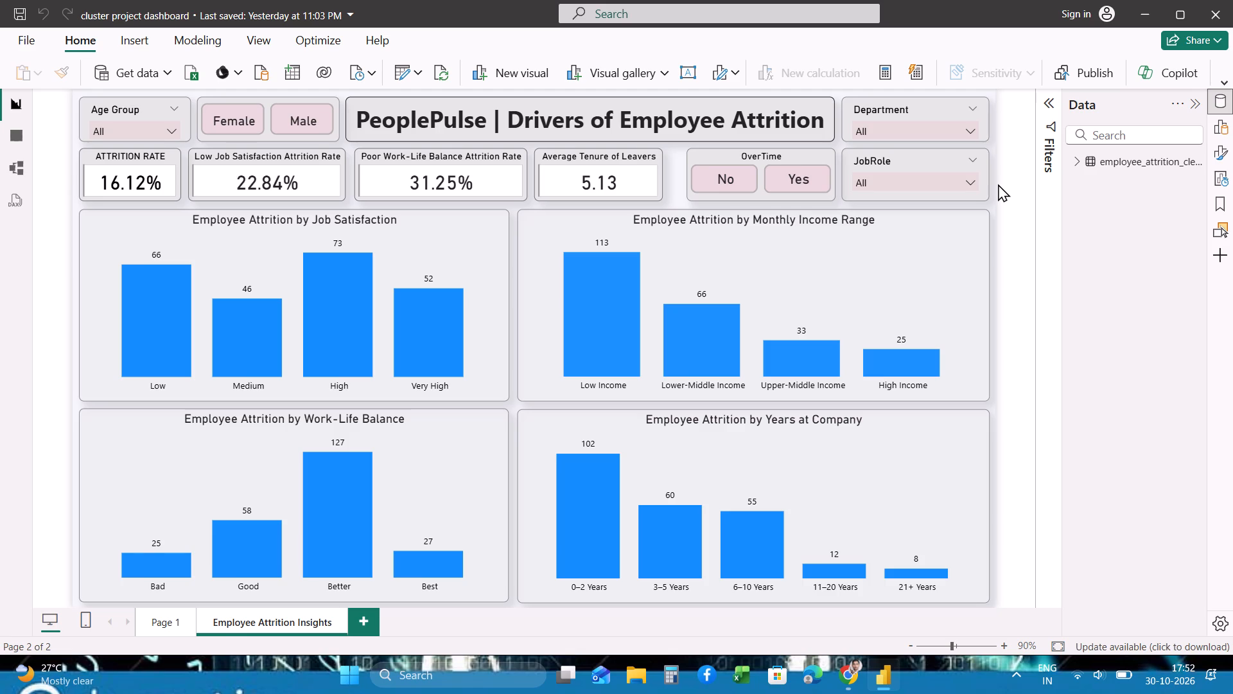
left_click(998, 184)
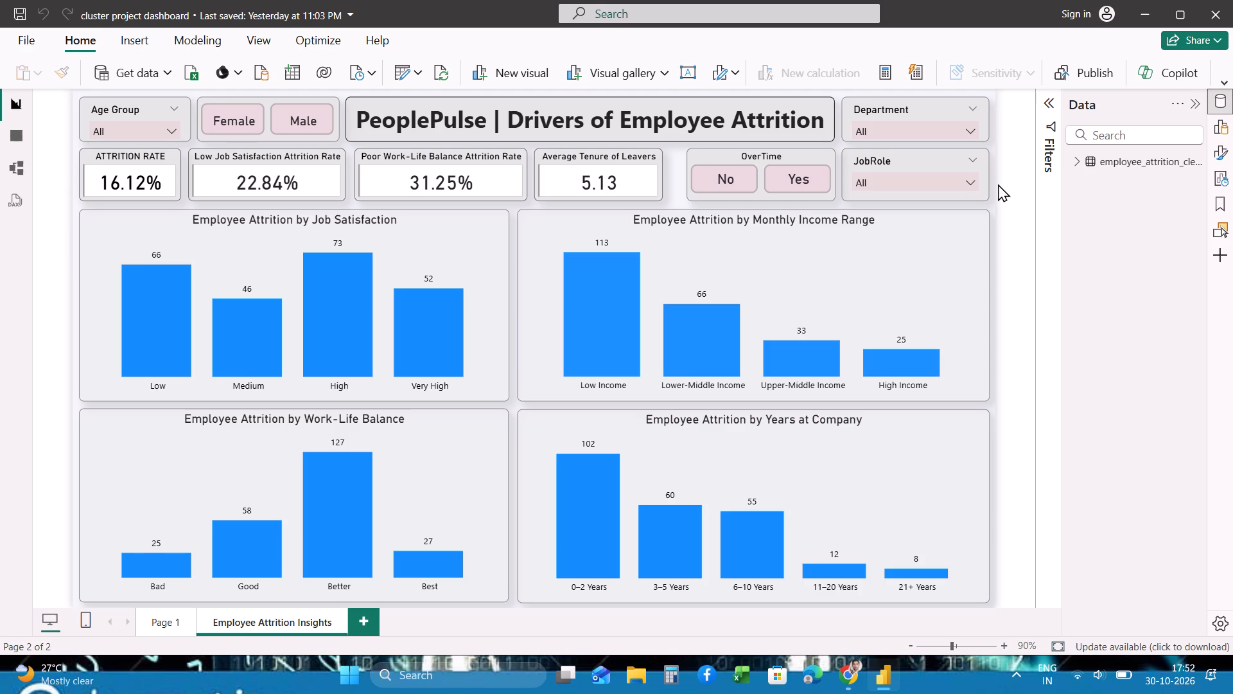
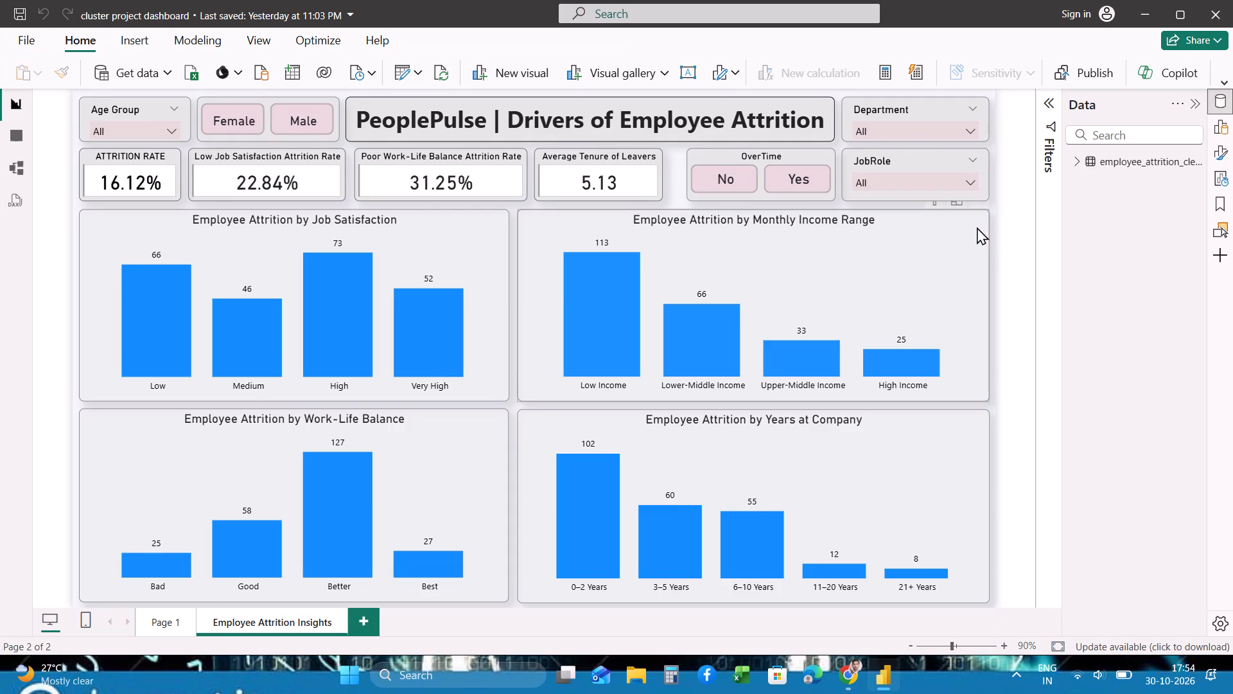
View the report's Page 1, and return to the Employee Attrition Insights page.
scroll(977, 227, "up", 1)
left_click(171, 621)
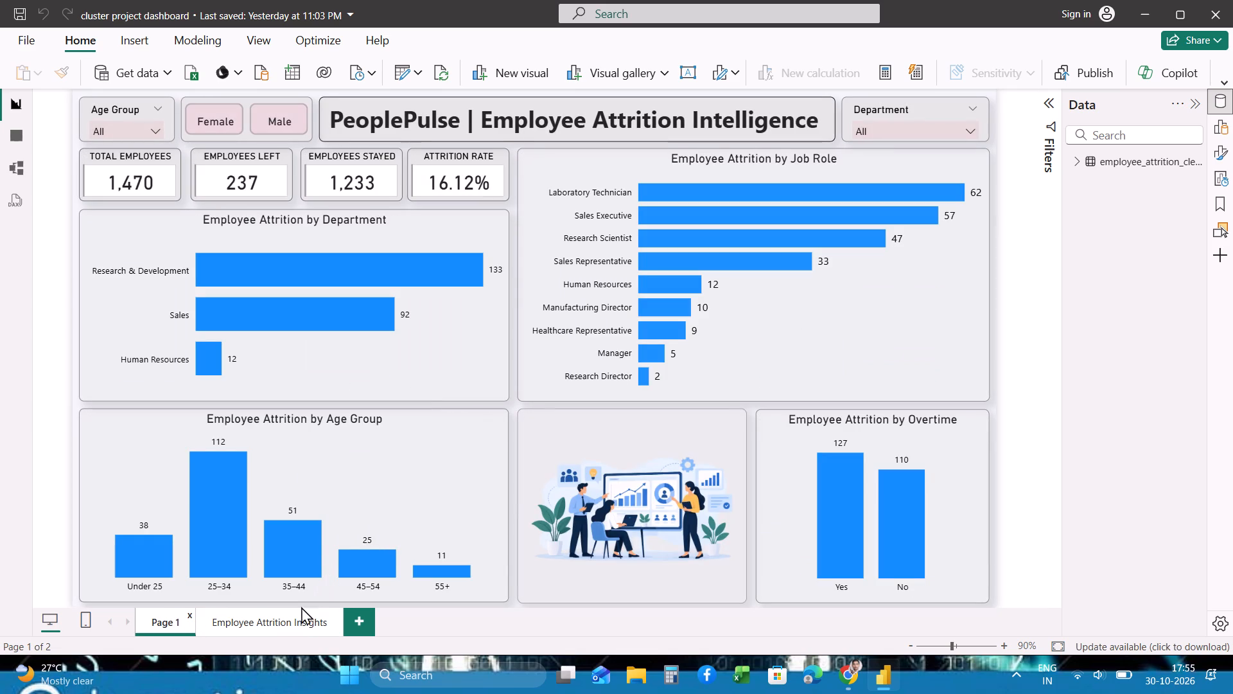
left_click(288, 620)
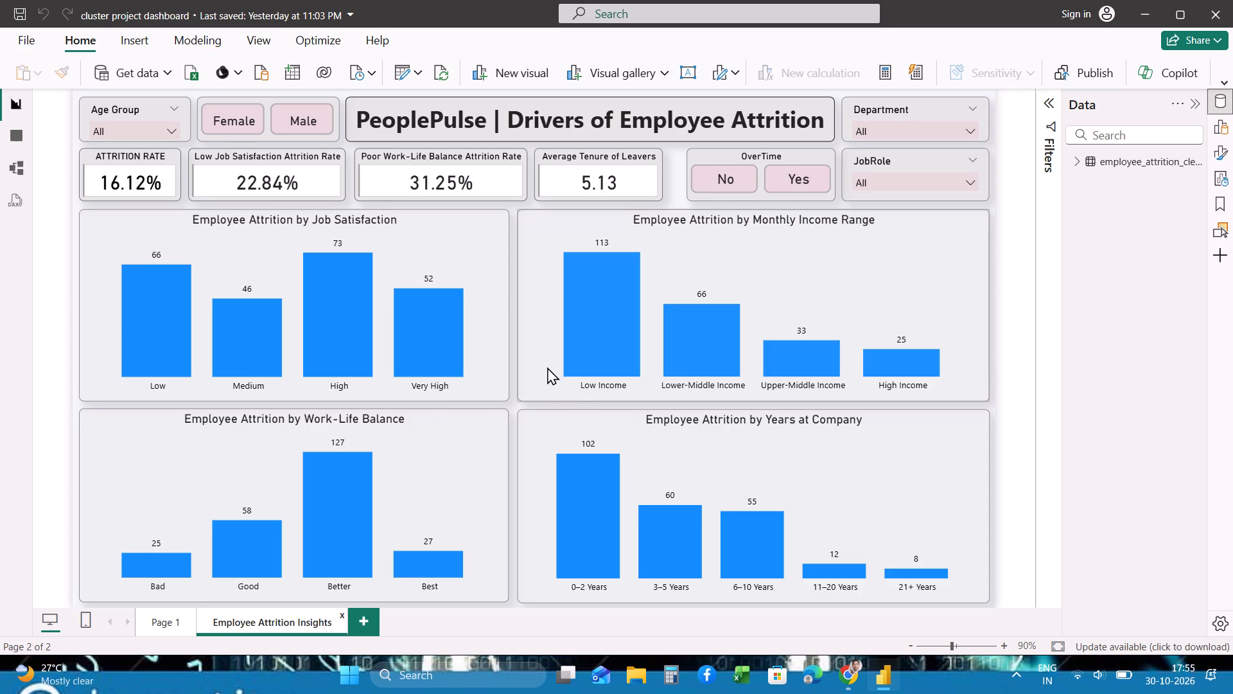
Narrow the Job Satisfaction and Work-Life Balance charts from their right edges to a matching width, about three quarters of the original.
left_click(495, 345)
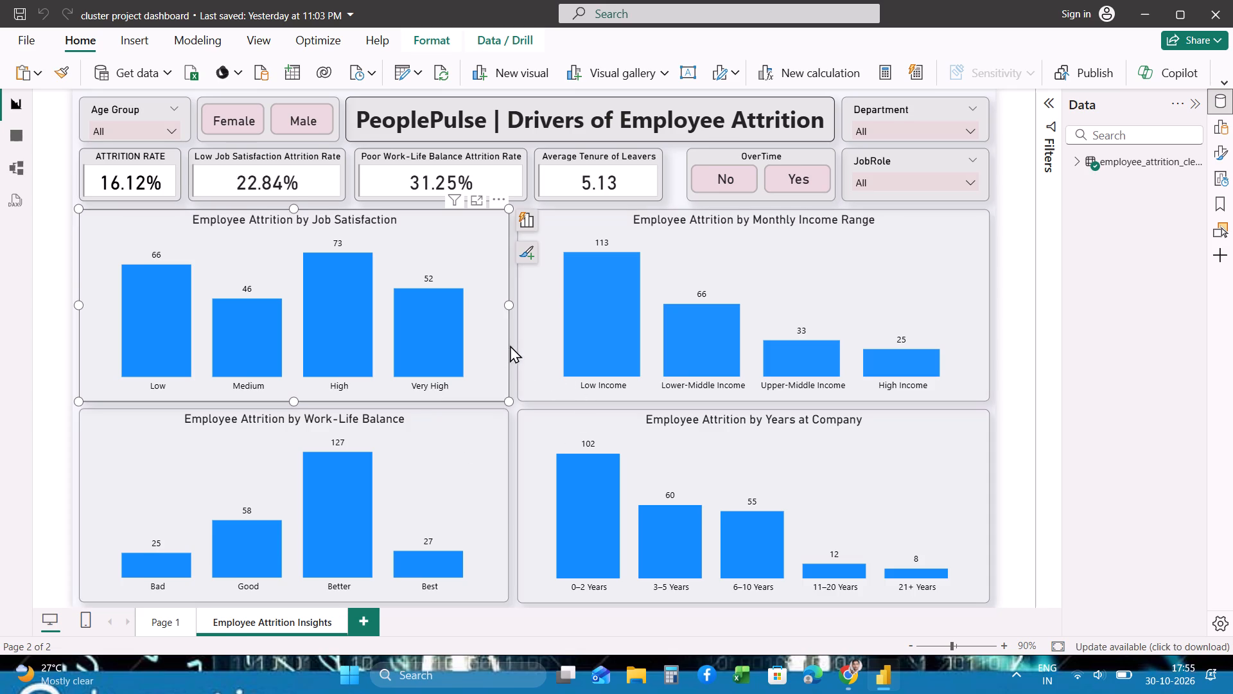
left_click_drag(509, 304, 441, 309)
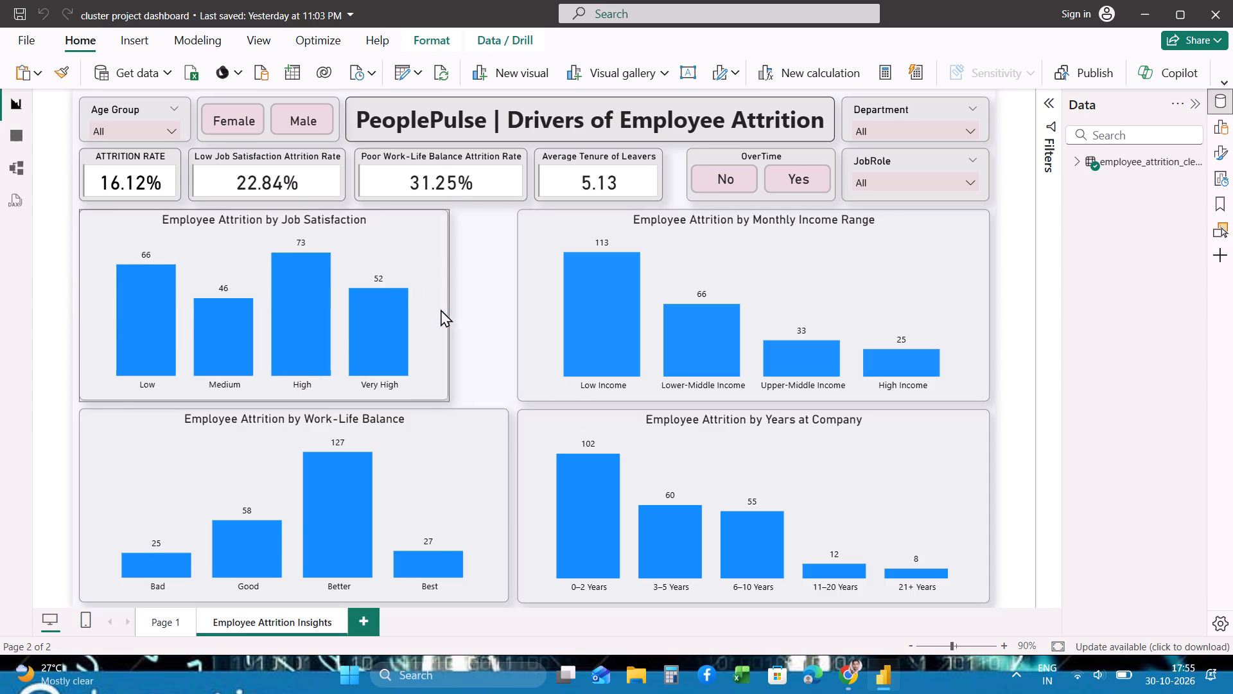
left_click_drag(441, 309, 401, 311)
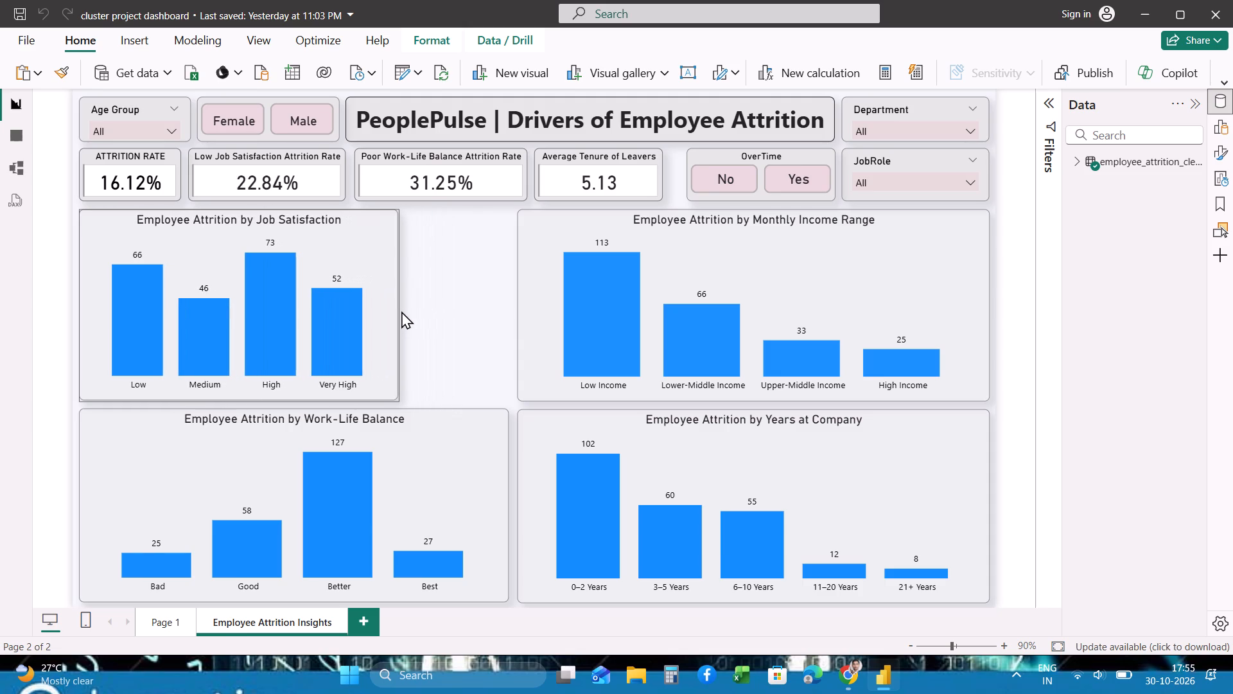
left_click_drag(401, 311, 407, 312)
left_click(482, 501)
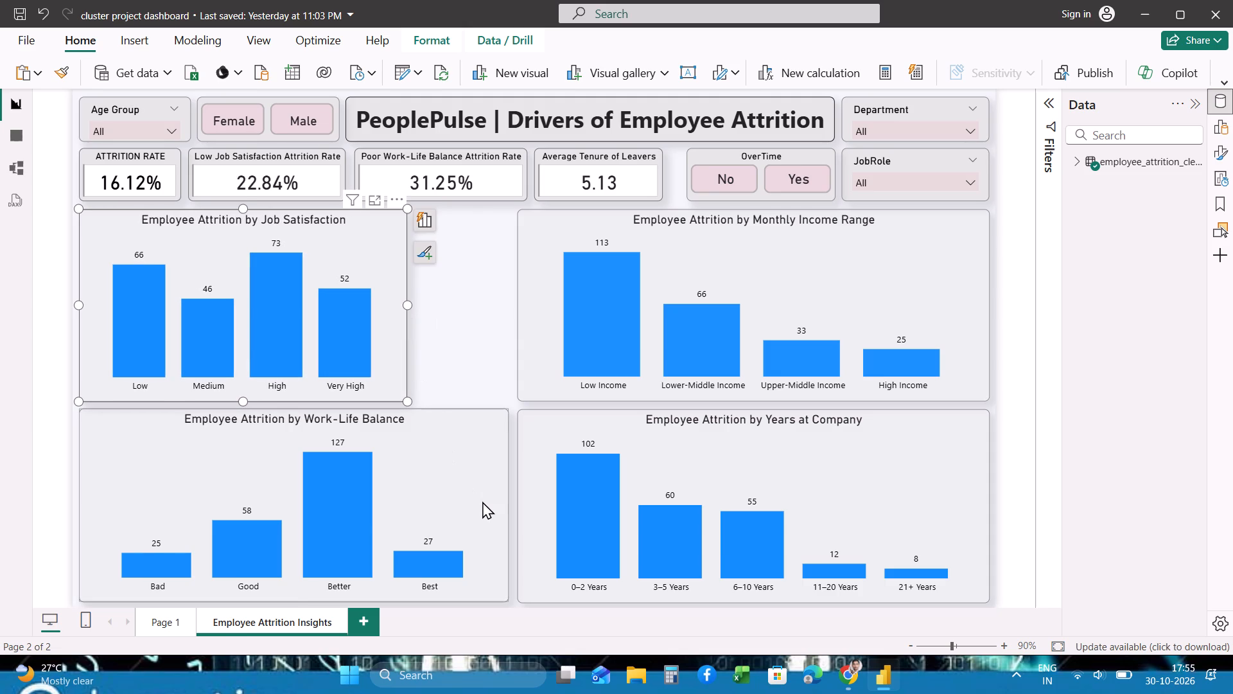
left_click_drag(511, 504, 414, 503)
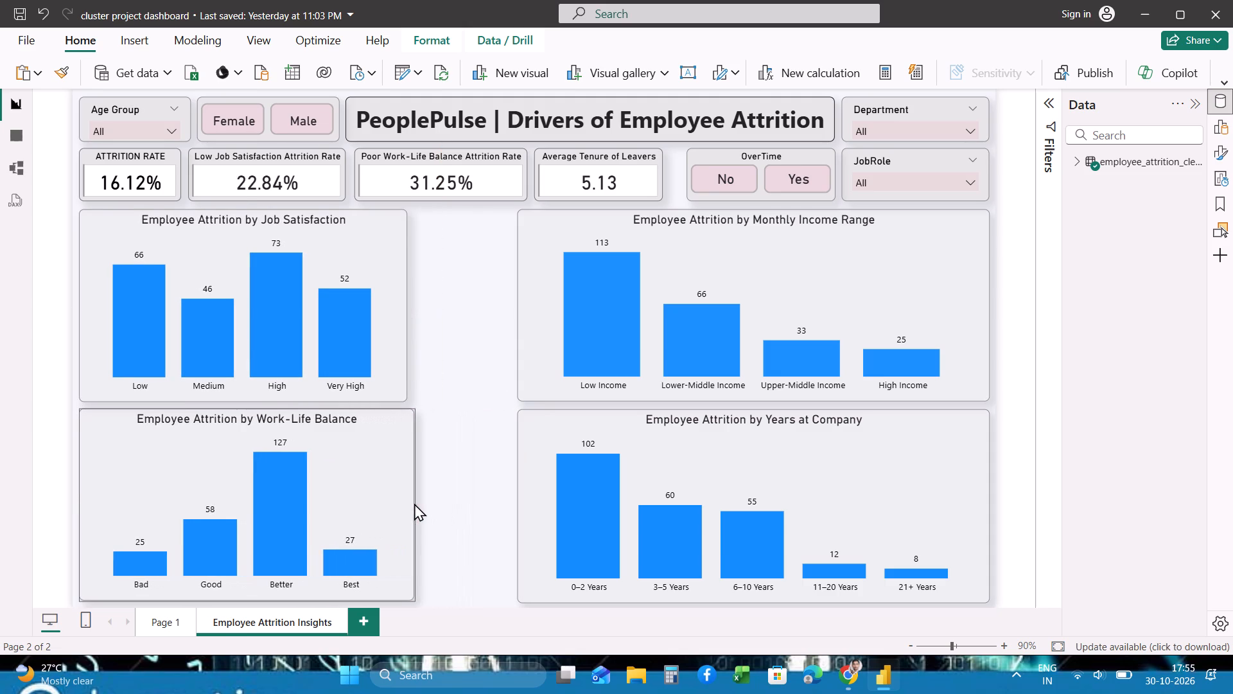
left_click_drag(414, 503, 408, 503)
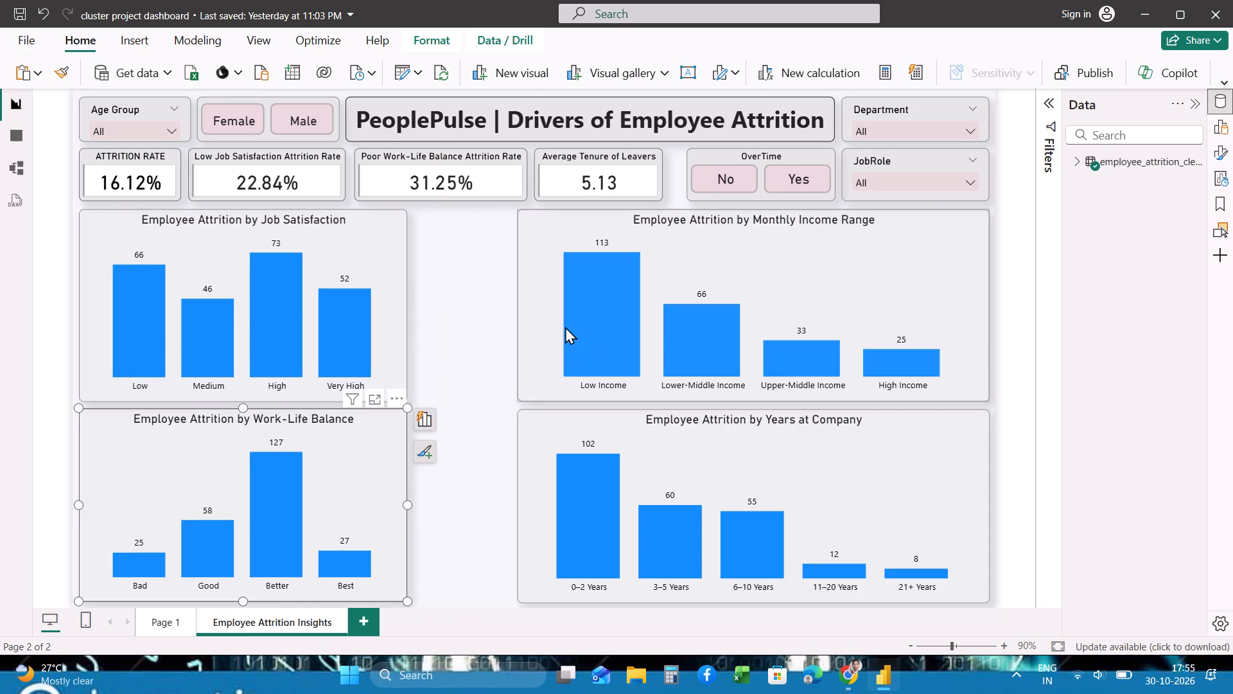
Narrow the Monthly Income Range and Years at Company charts from their left edges to a matching width, leaving a gap mid-page.
left_click(565, 326)
left_click(575, 321)
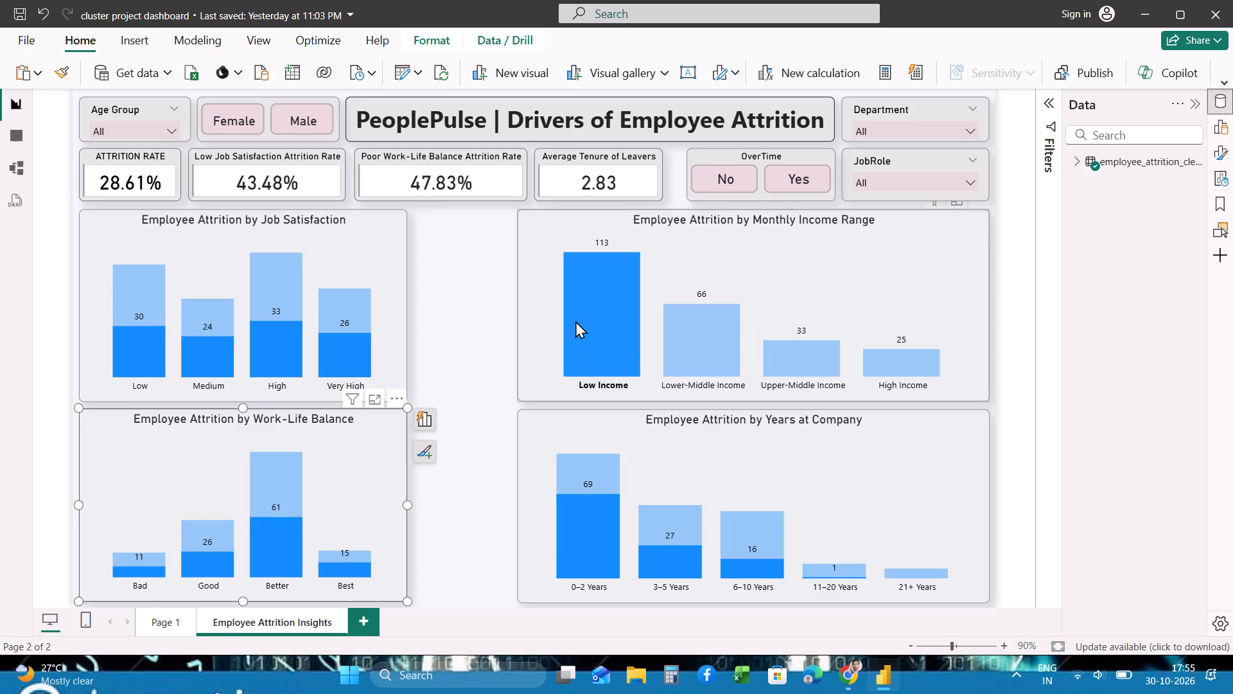
left_click(520, 317)
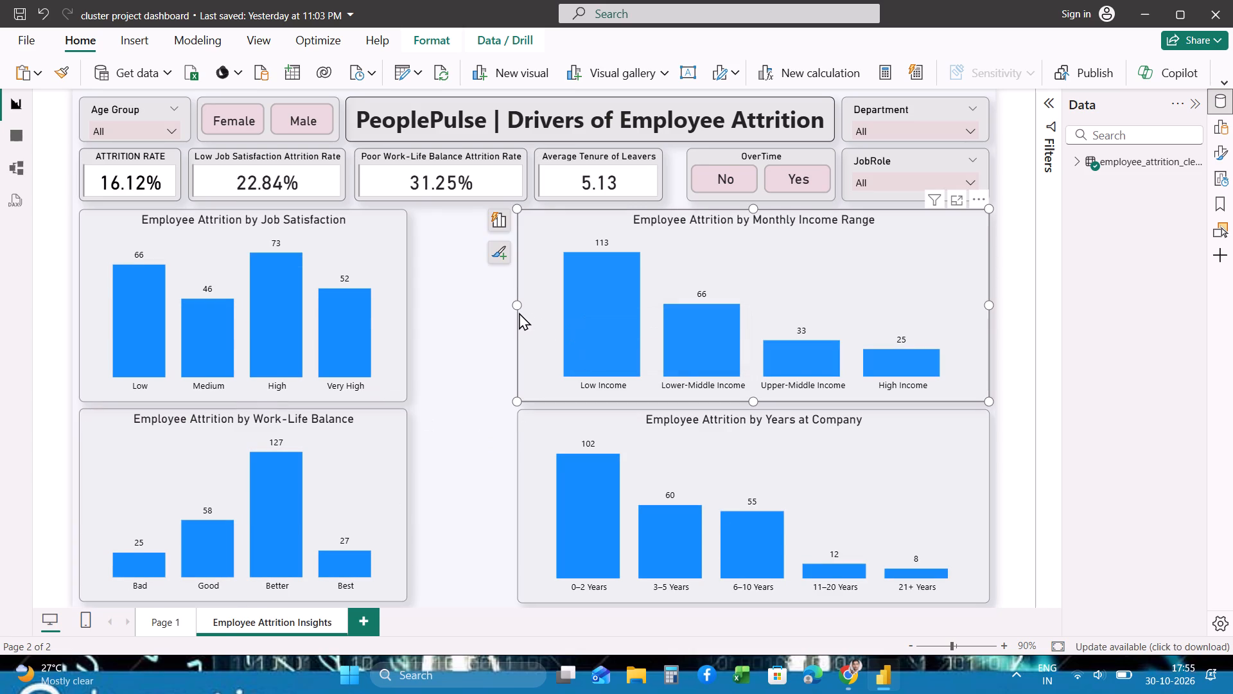
left_click_drag(518, 307, 612, 290)
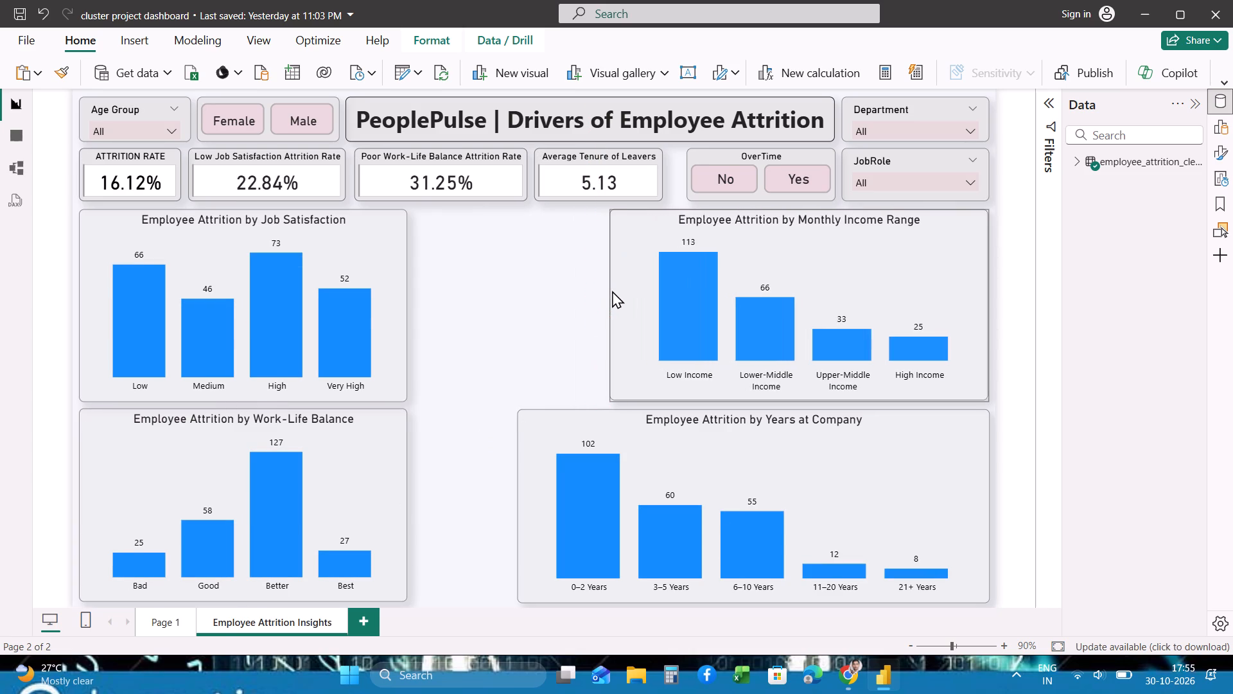
left_click_drag(612, 290, 625, 290)
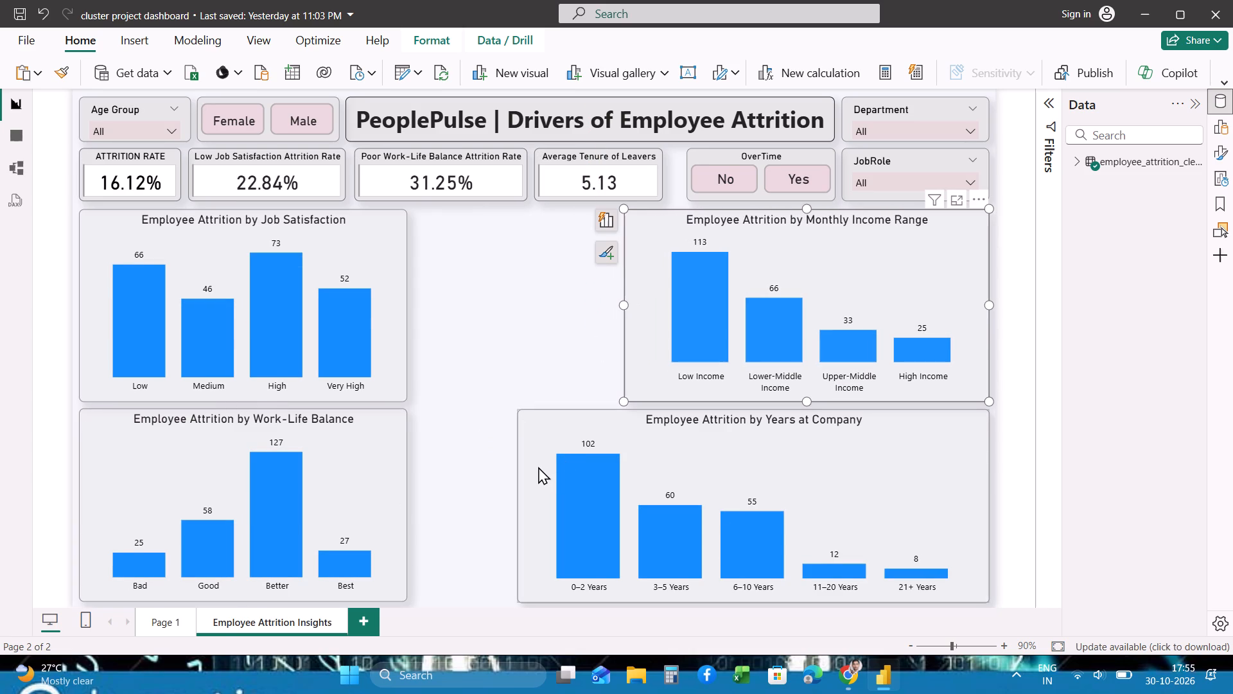
left_click(536, 466)
left_click_drag(516, 506, 625, 485)
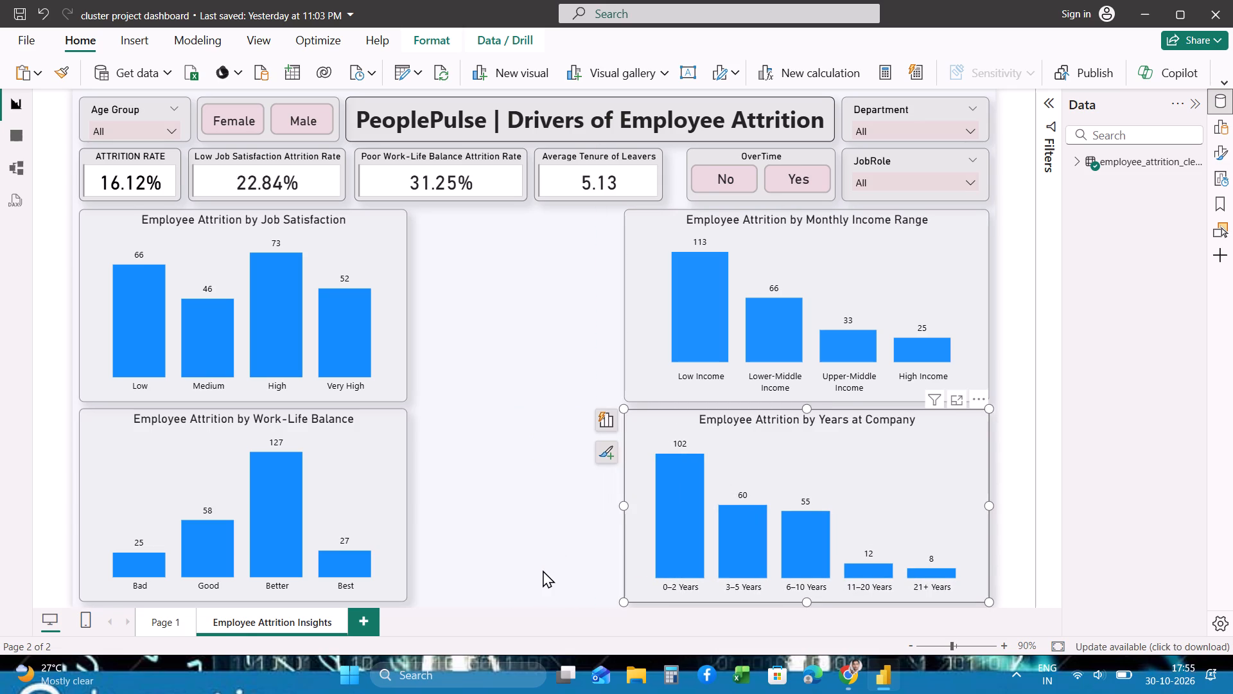
left_click(1021, 392)
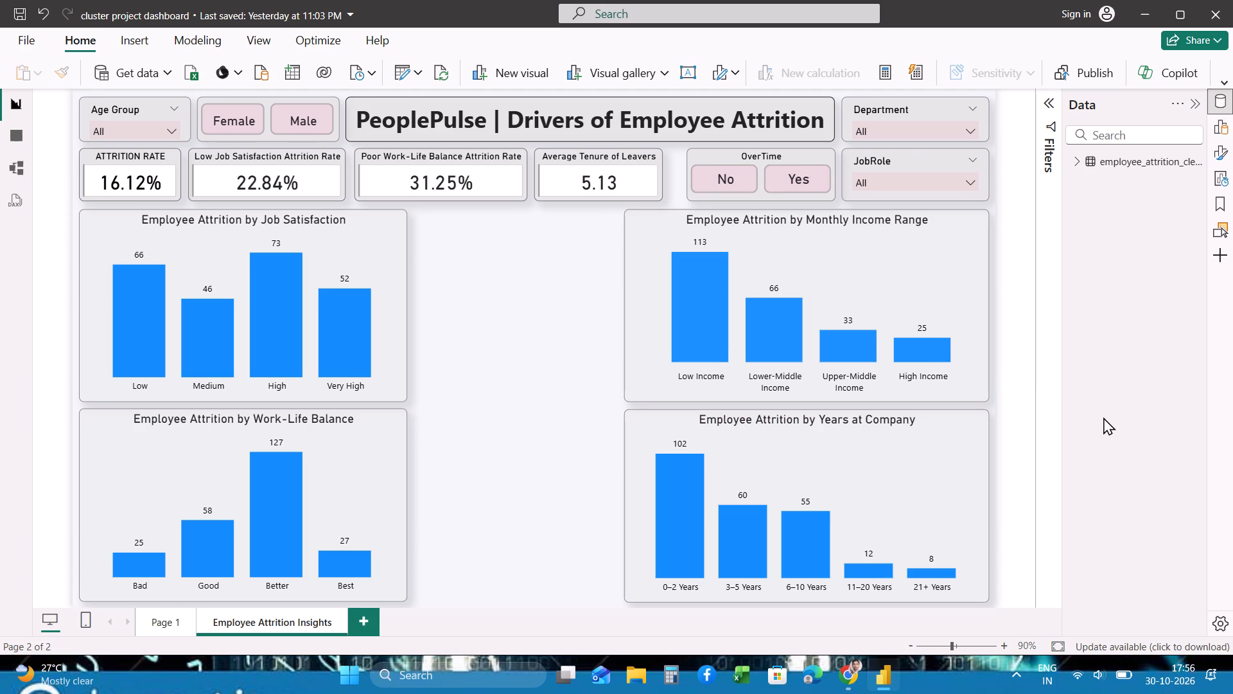
Capture a rectangular screen snip of the Employee Attrition Insights report page.
key("Print")
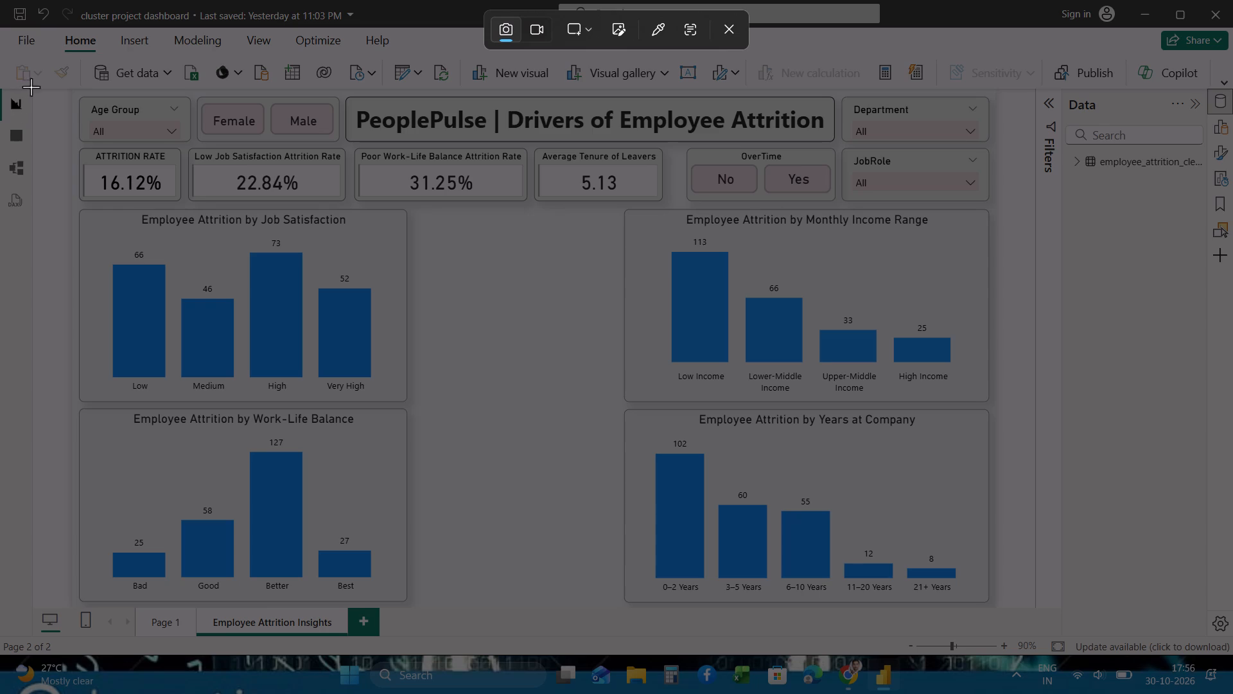
left_click_drag(65, 90, 974, 514)
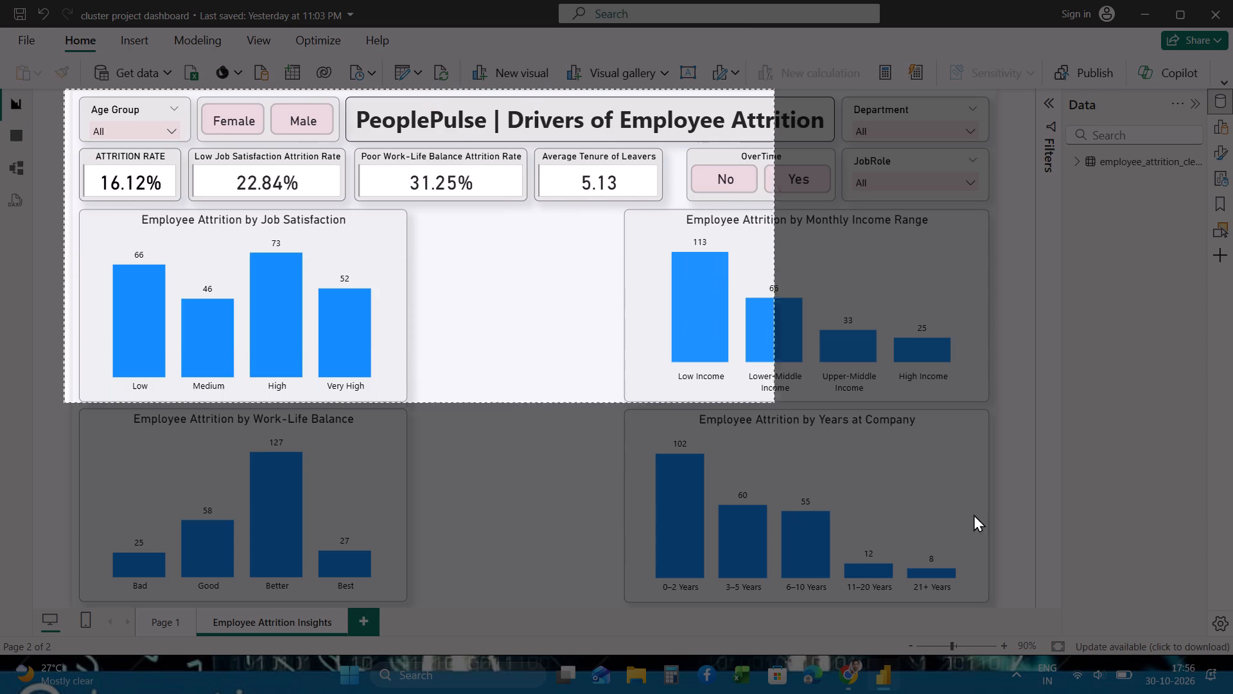
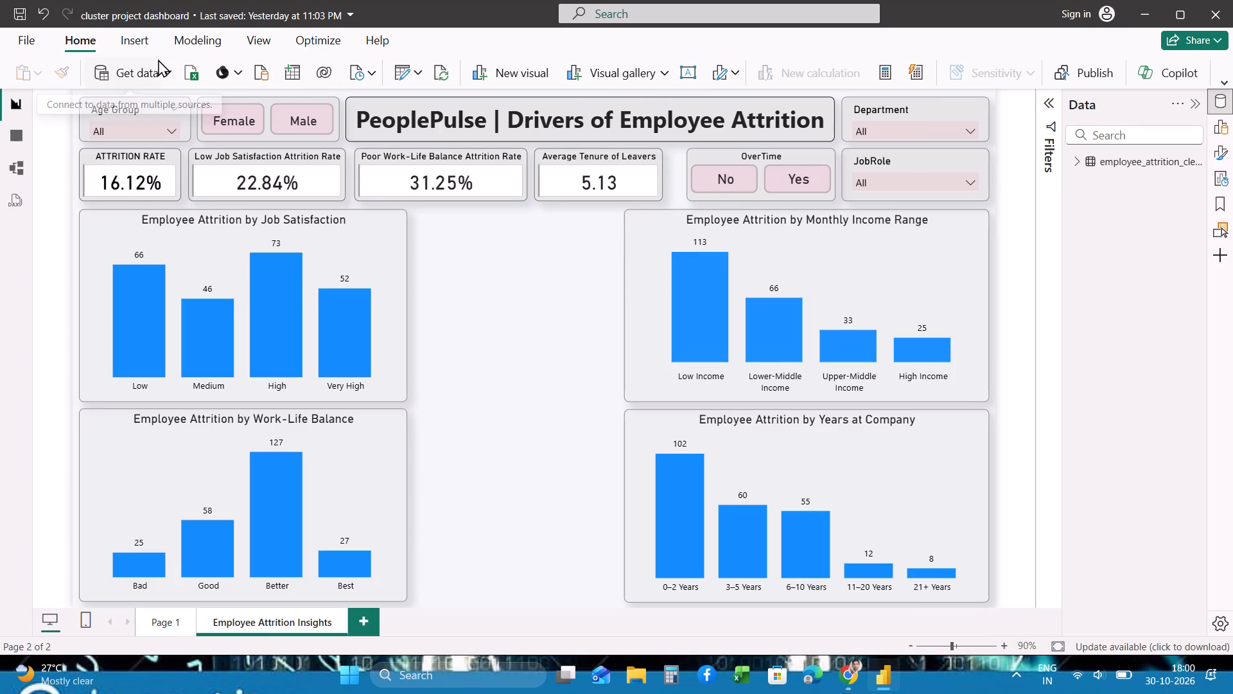
left_click(139, 42)
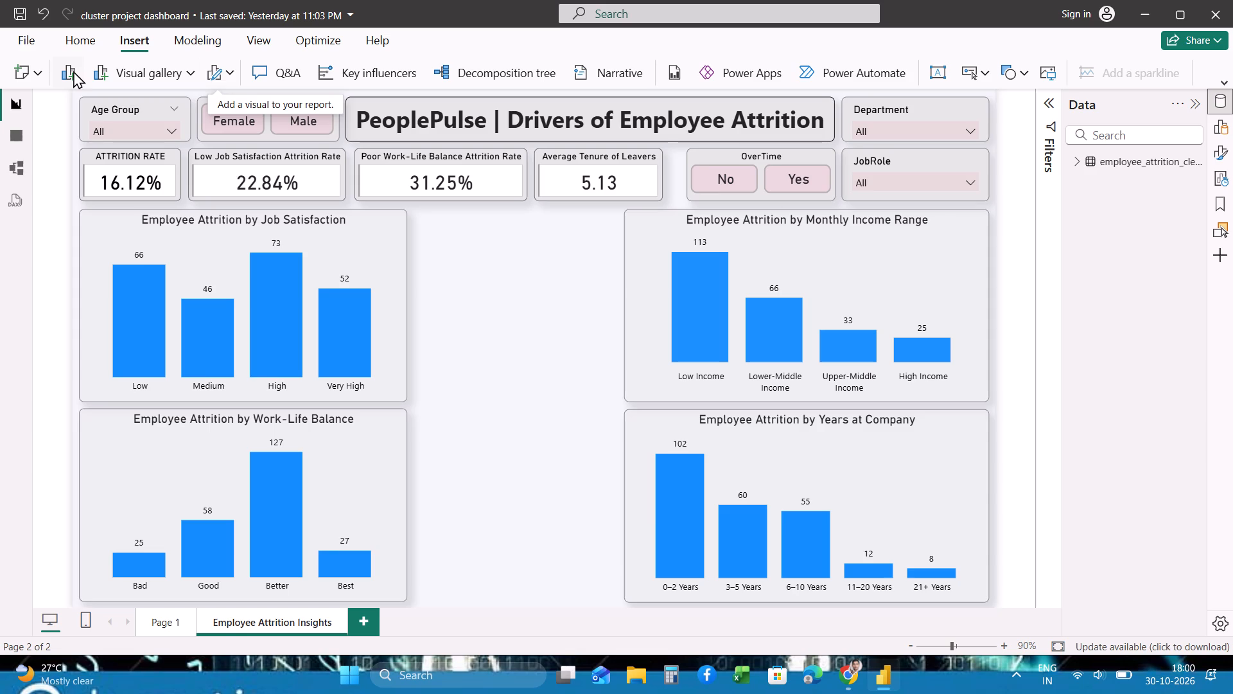
left_click(141, 74)
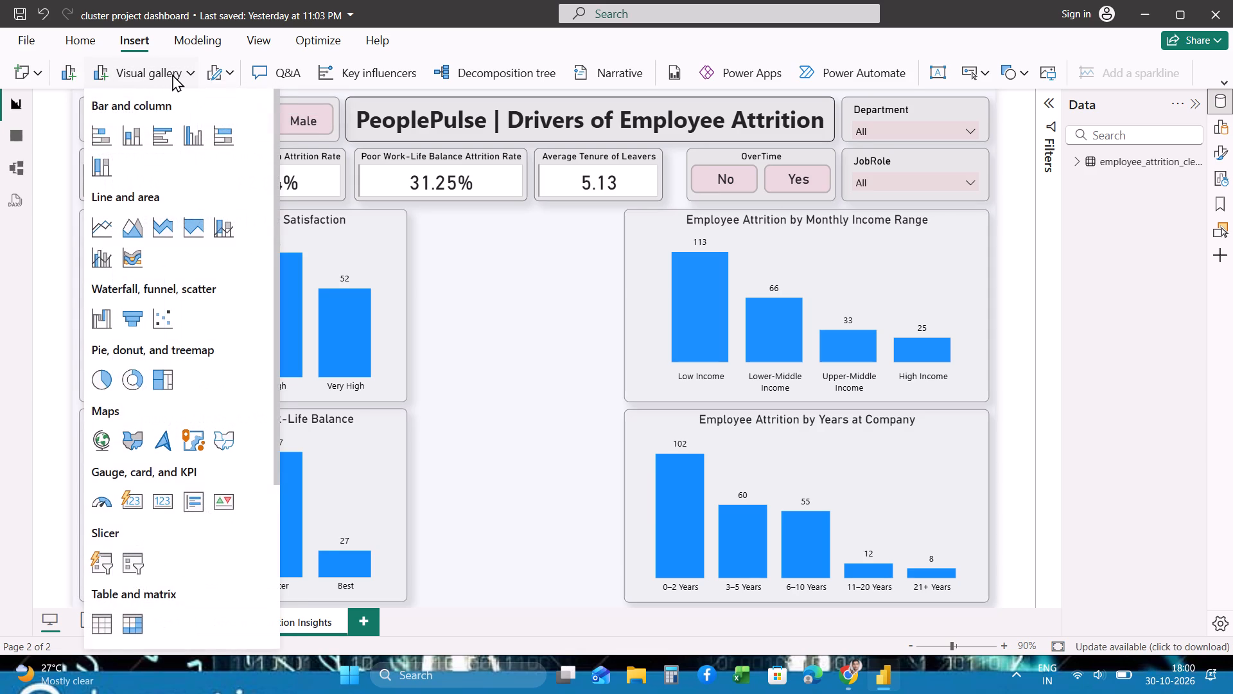
left_click(172, 74)
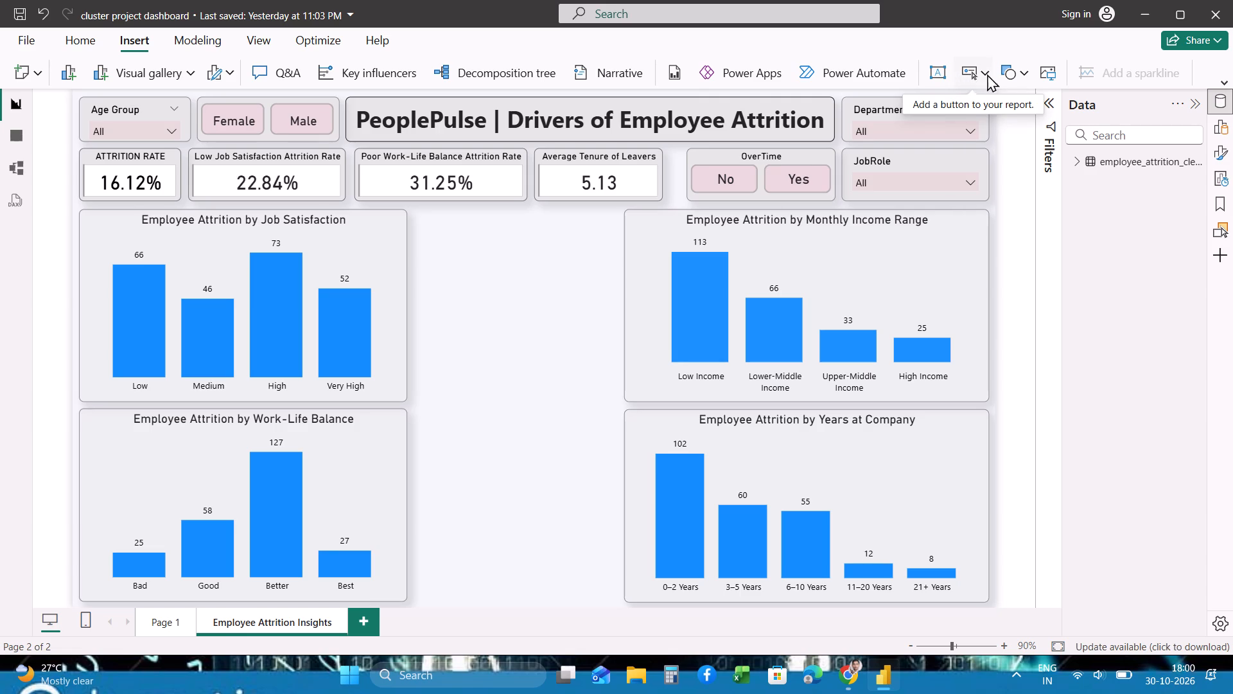
left_click(1054, 69)
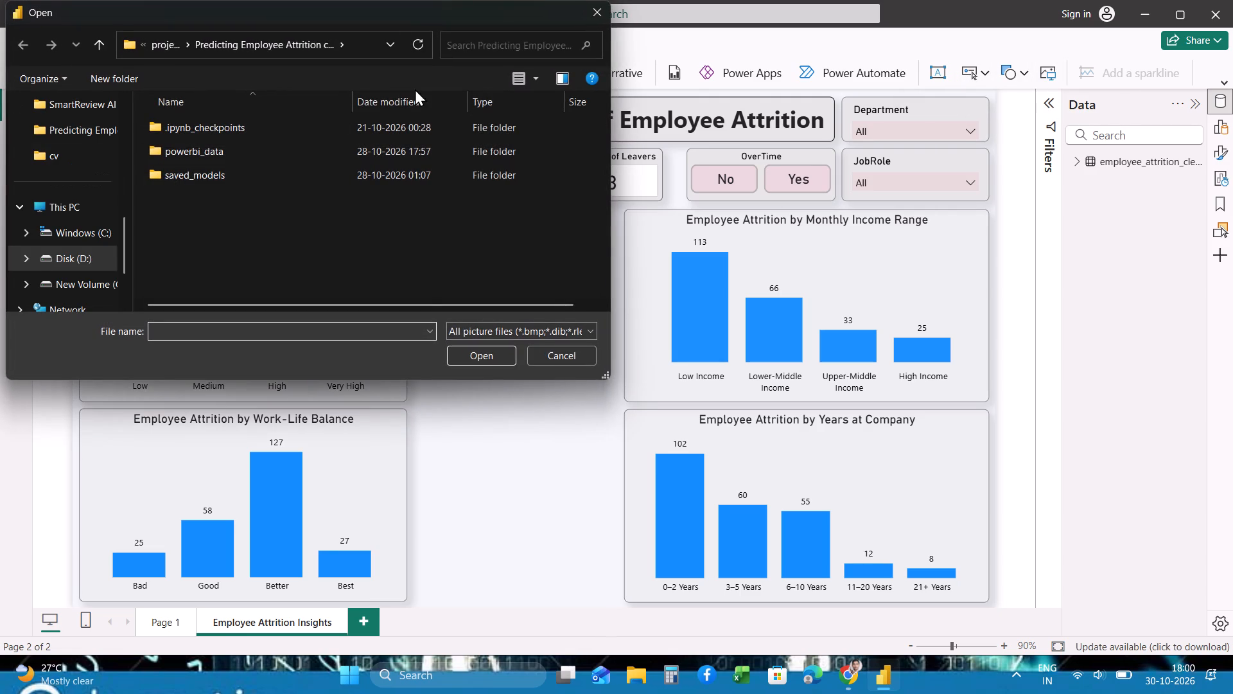
scroll(57, 132, "up", 5)
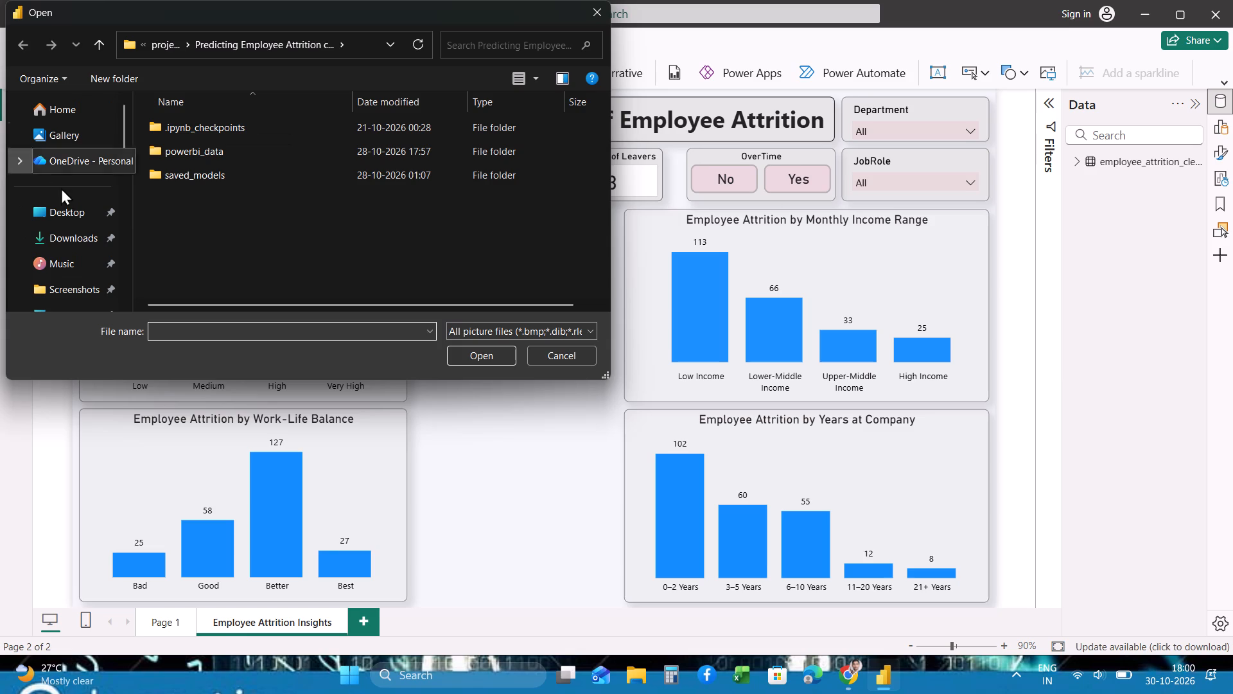
left_click(68, 238)
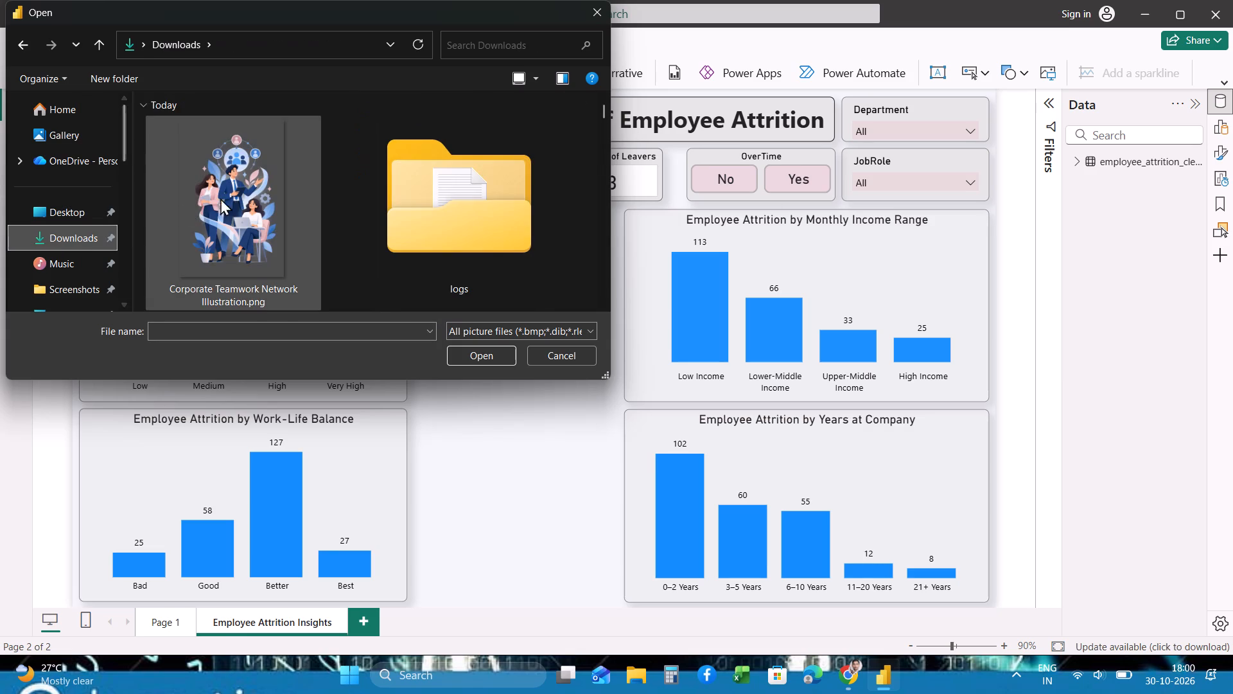
double_click(230, 196)
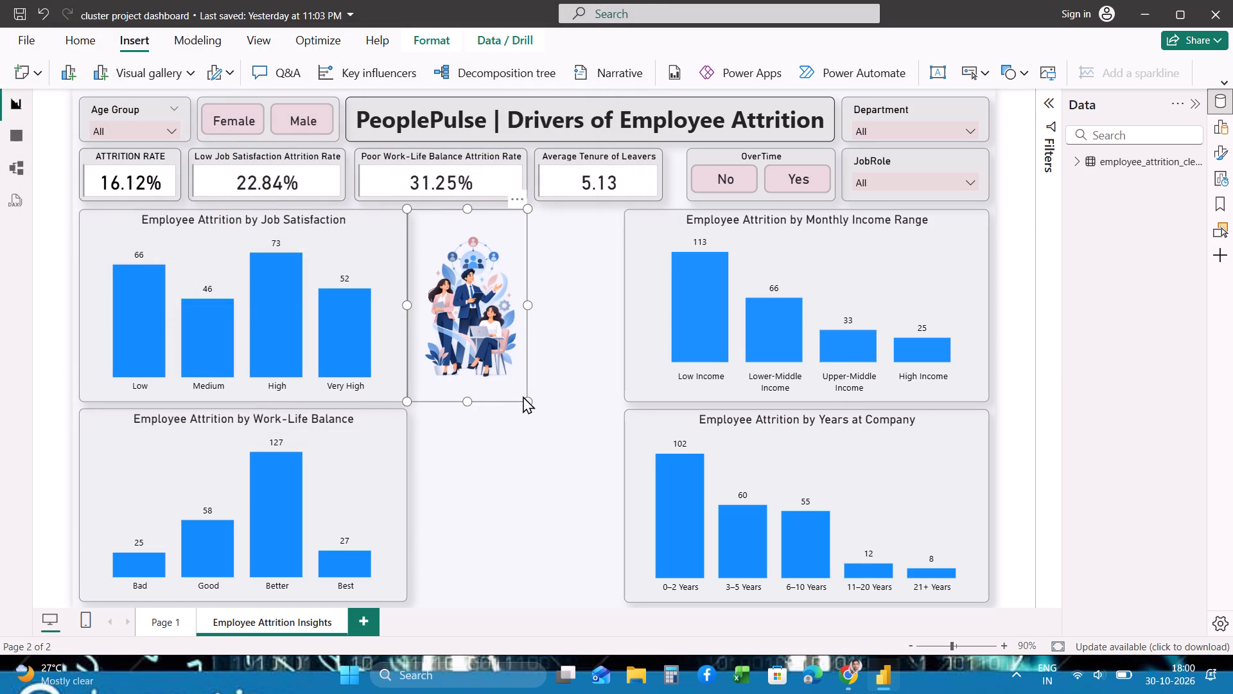
Resize the illustration to fill the central gap between the four charts, about 279 wide by 544 high, leaving narrow side gaps.
left_click_drag(532, 402, 617, 562)
scroll(586, 504, "up", 1)
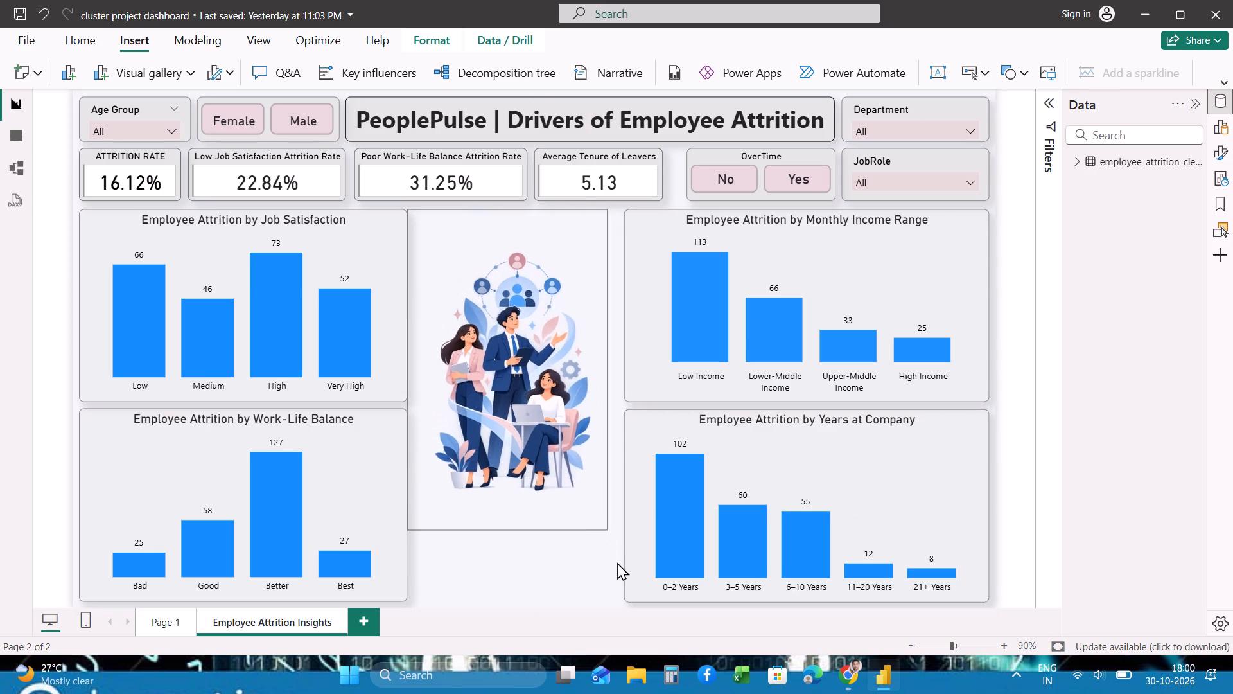
scroll(617, 562, "up", 1)
left_click_drag(617, 562, 609, 669)
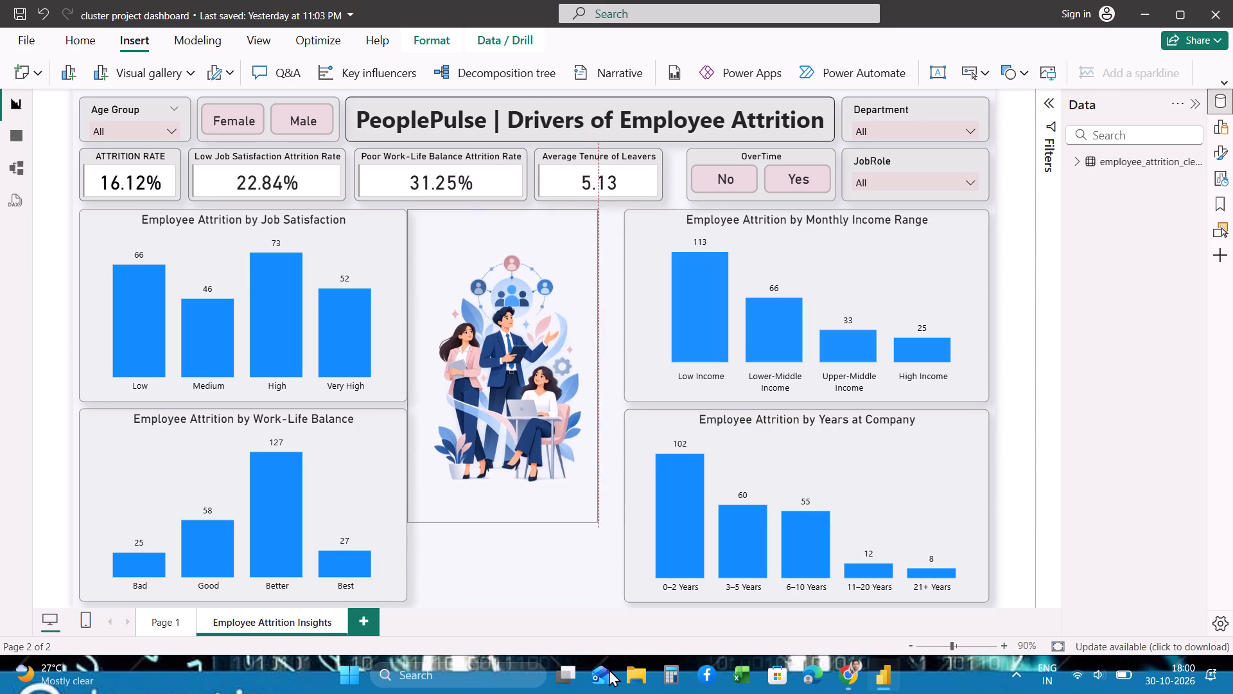
left_click_drag(609, 669, 647, 672)
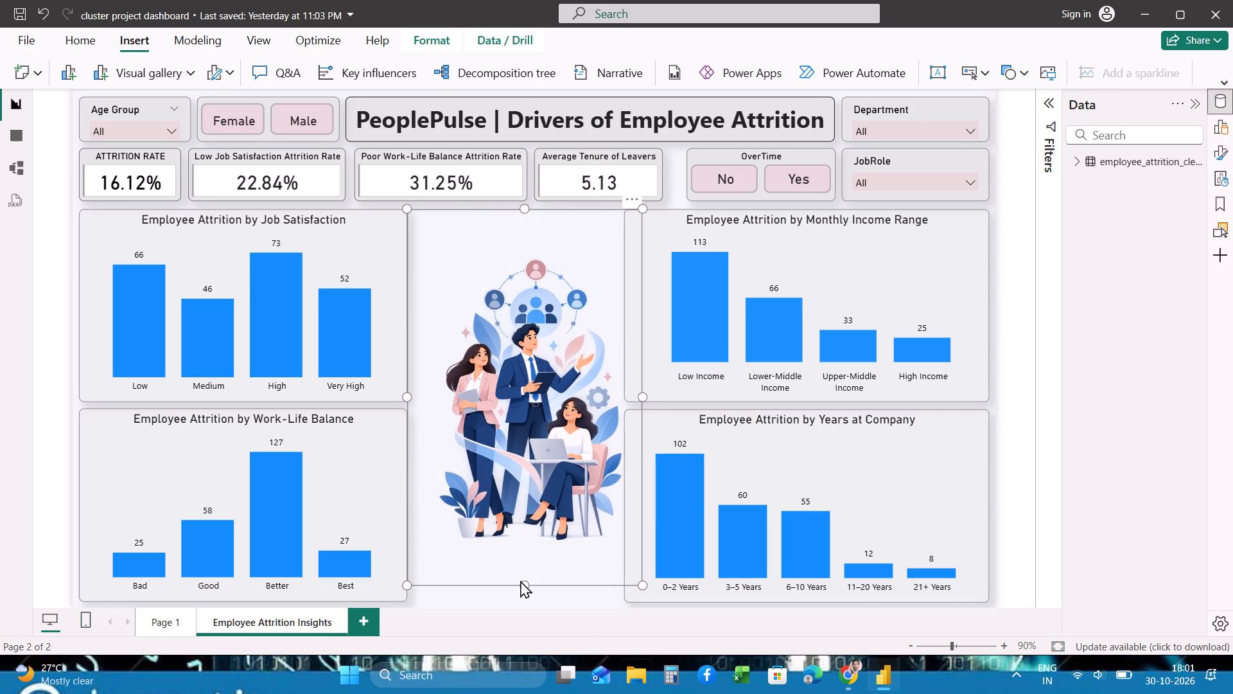
left_click_drag(523, 585, 522, 601)
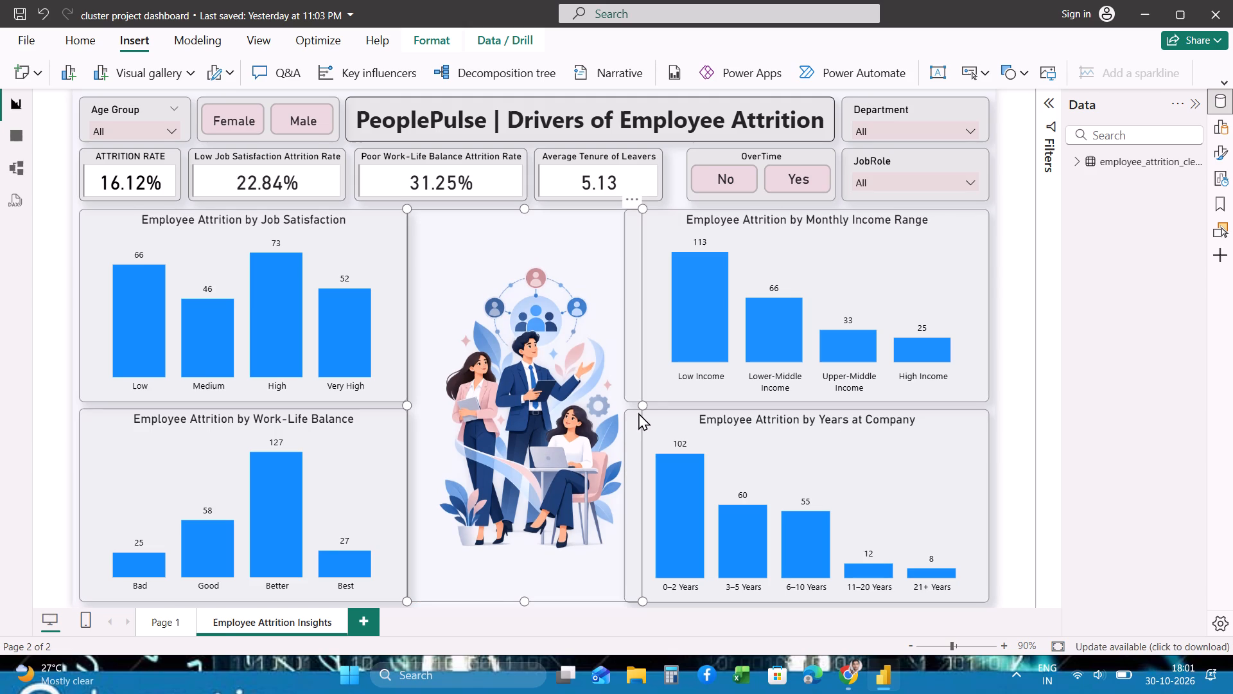
left_click_drag(647, 404, 636, 407)
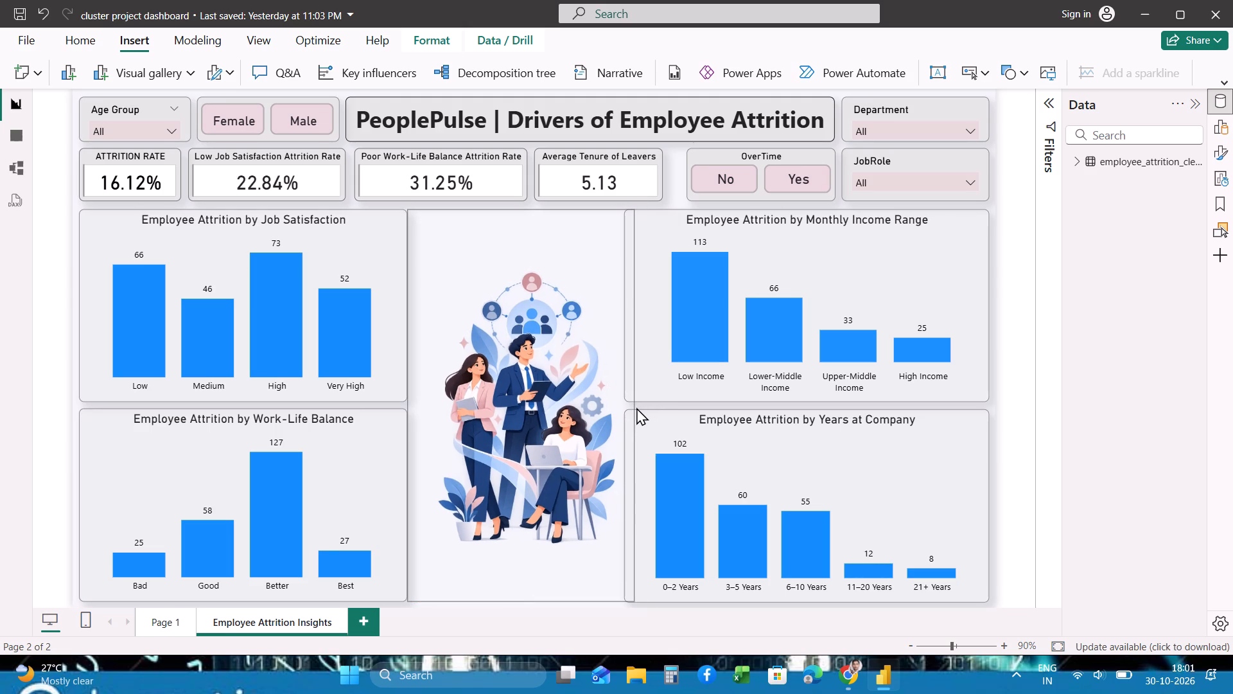
left_click_drag(636, 407, 623, 410)
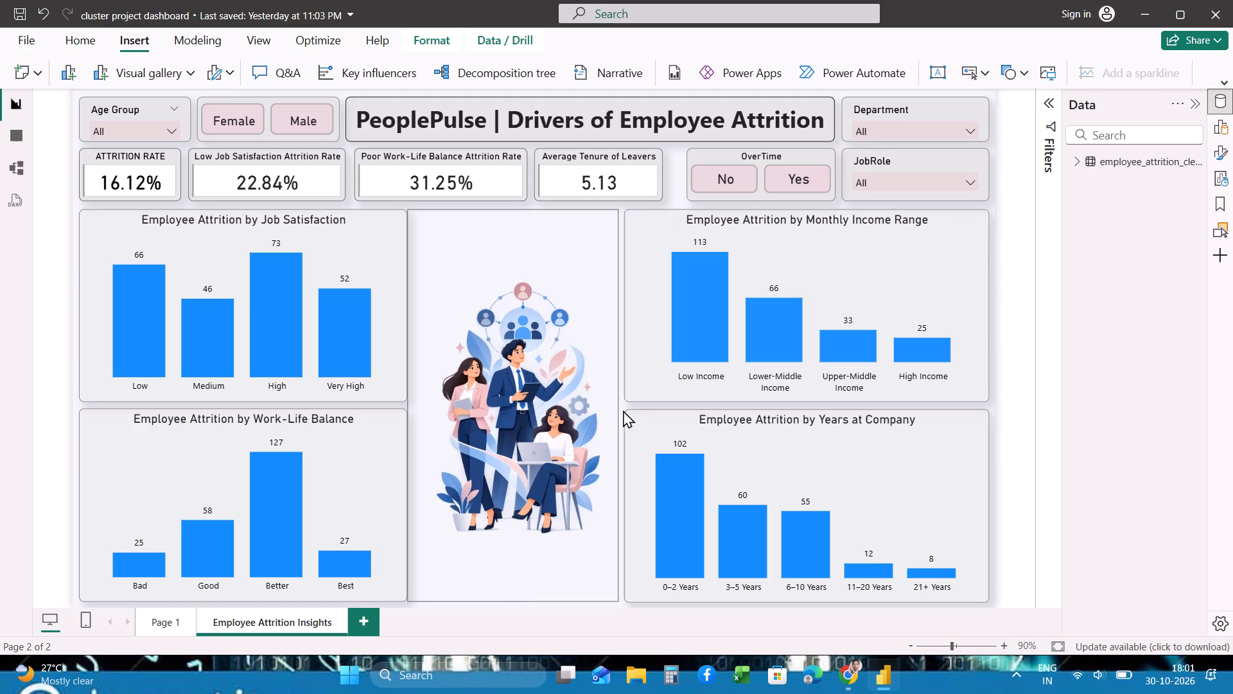
left_click_drag(623, 410, 620, 411)
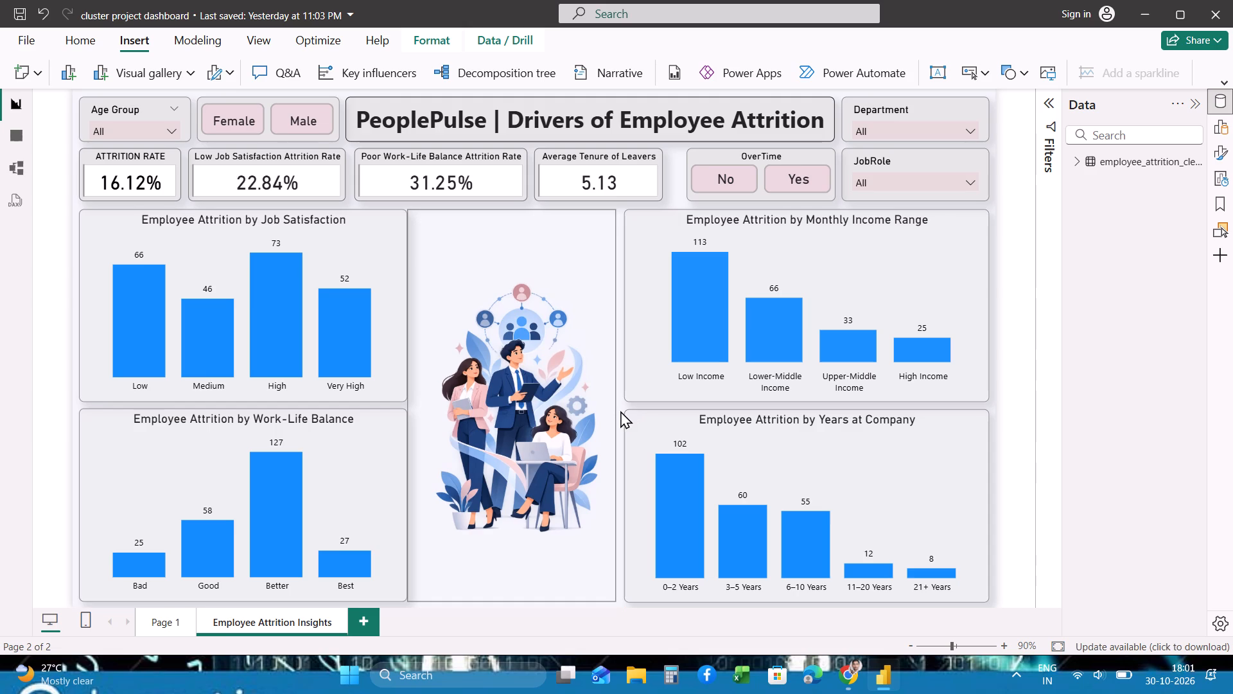
left_click_drag(620, 411, 620, 411)
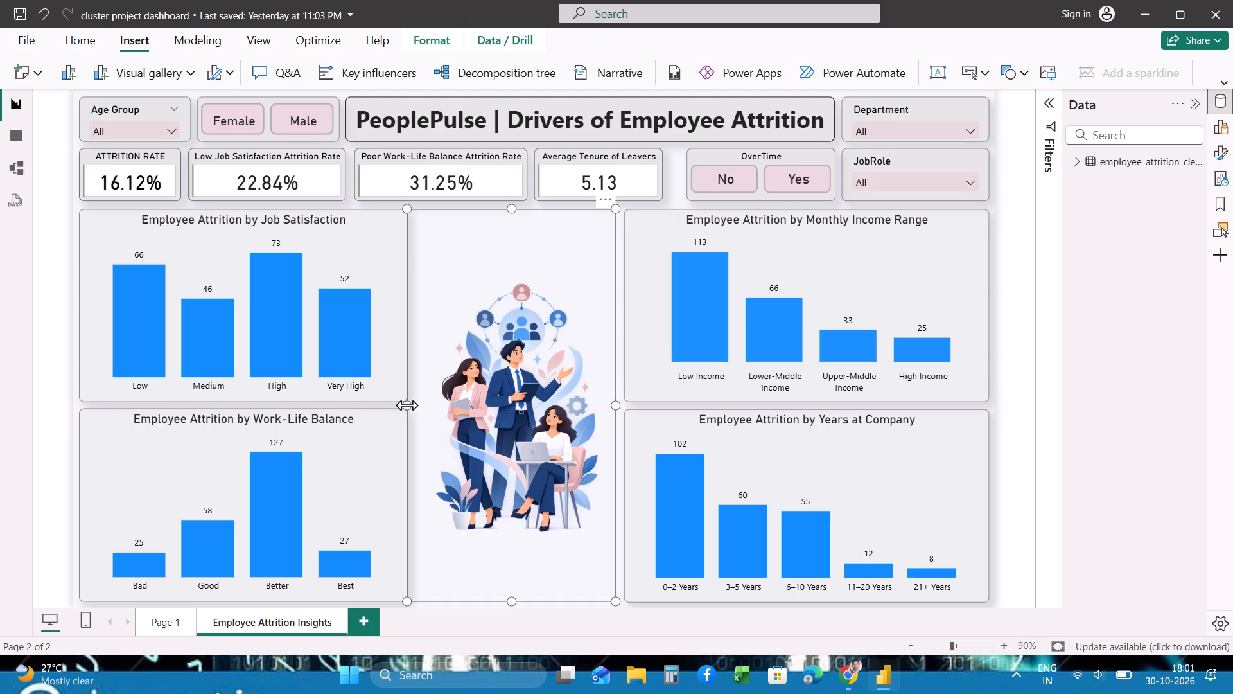
left_click_drag(407, 405, 414, 405)
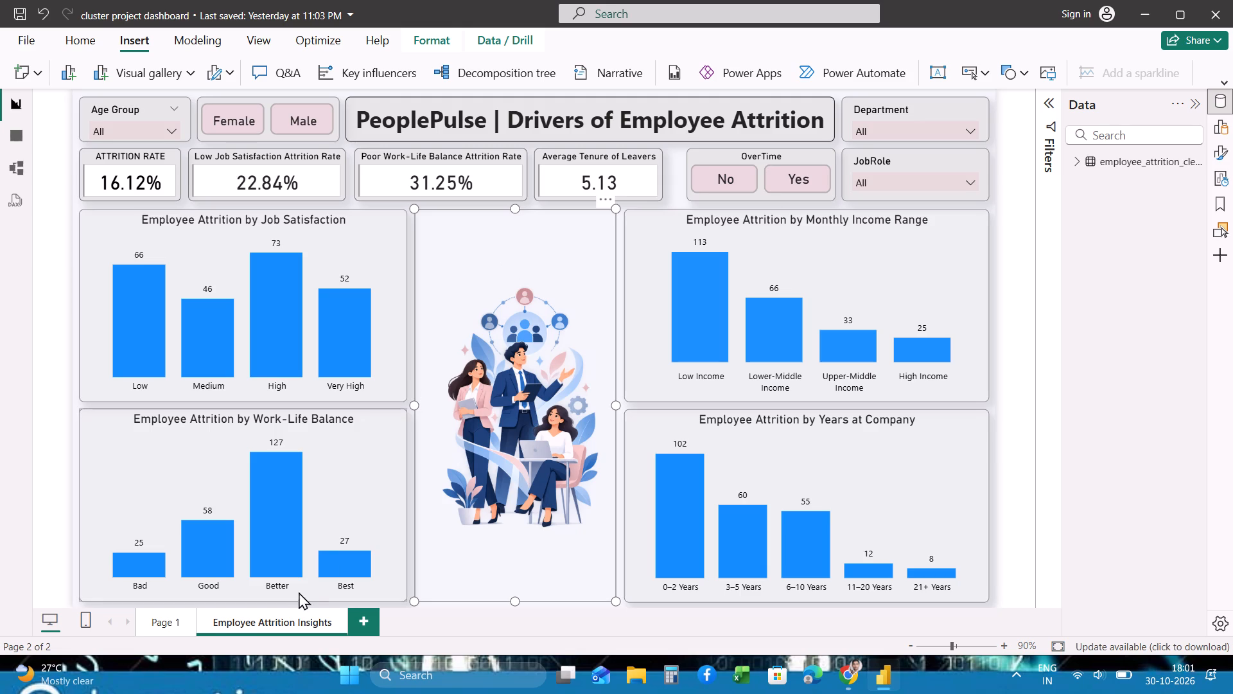
Give the illustration a visual border in Black, 60% lighter, with 8 px rounded corners, after checking the image on Page 1.
left_click(162, 621)
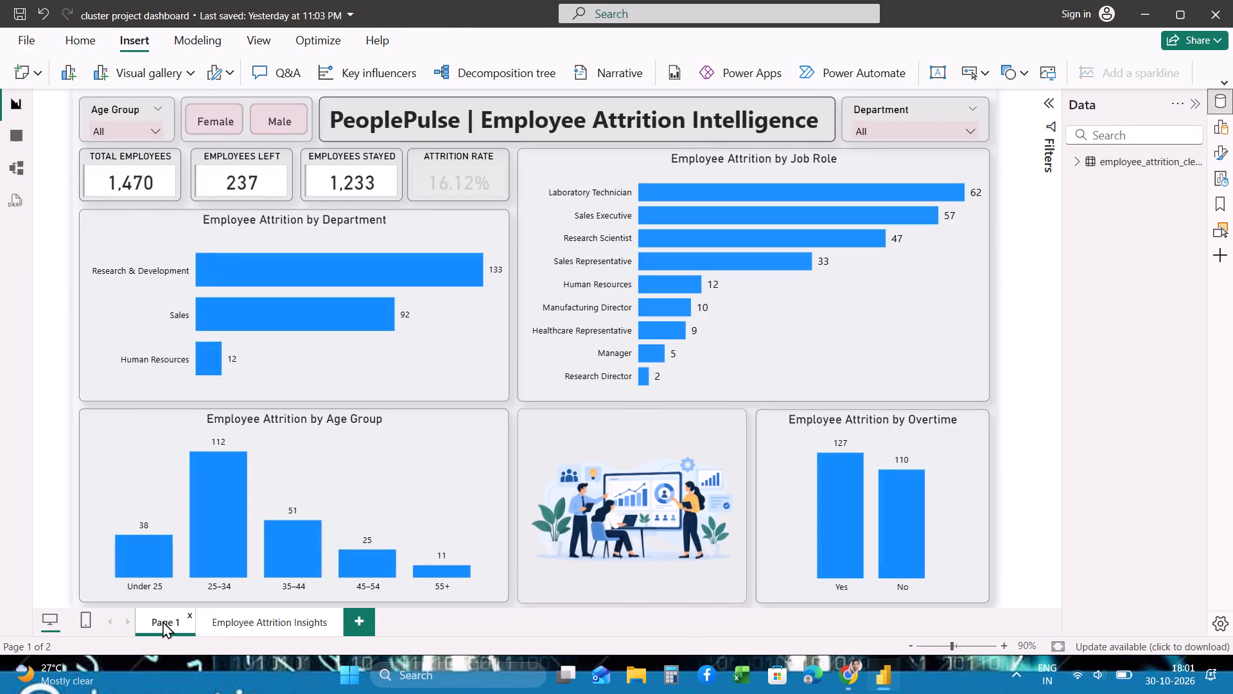
left_click(252, 622)
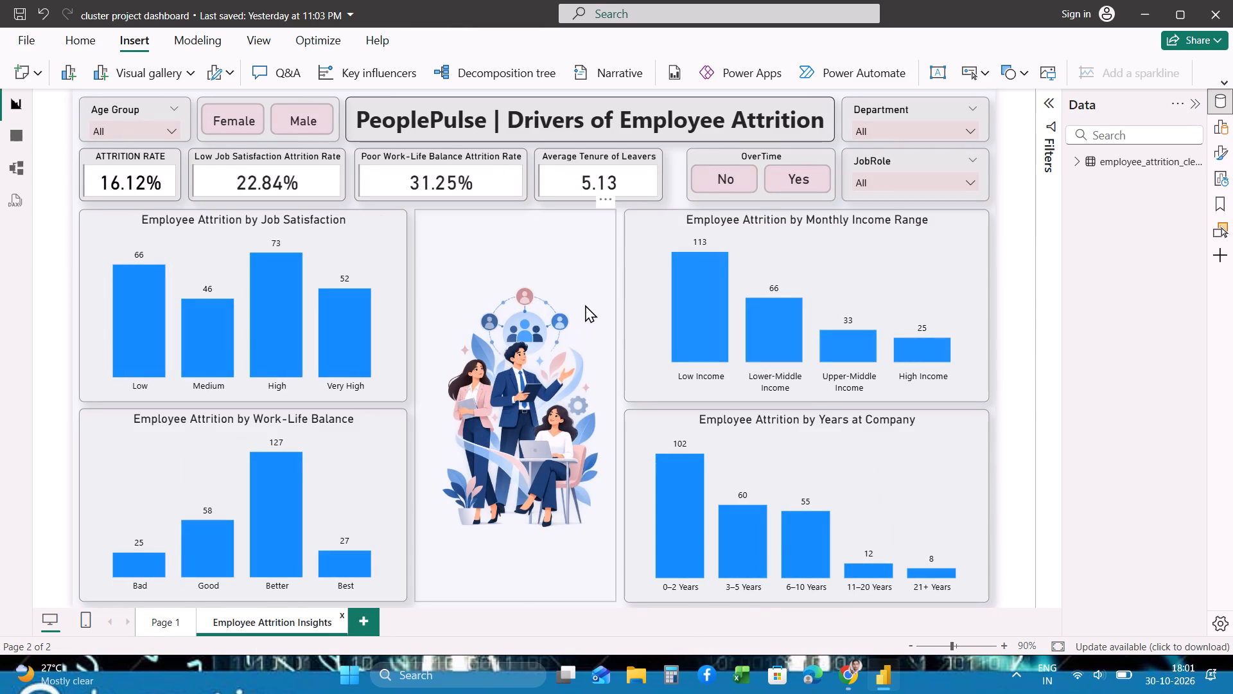
left_click(598, 294)
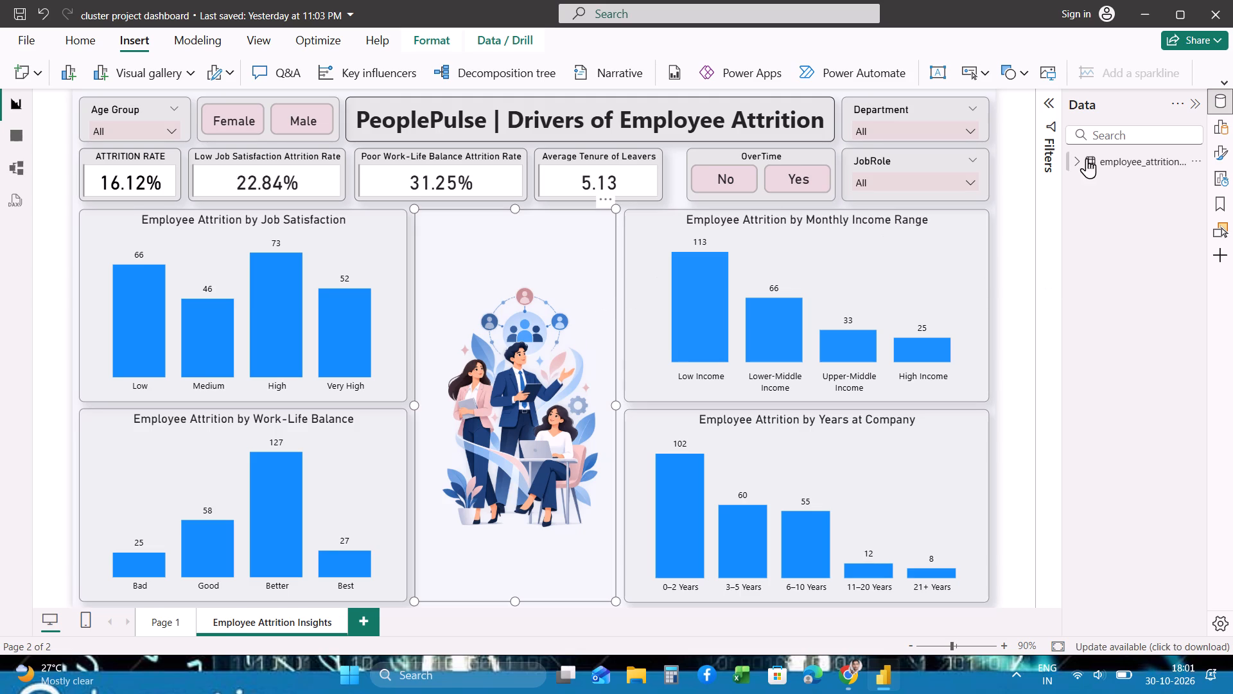
double_click(588, 322)
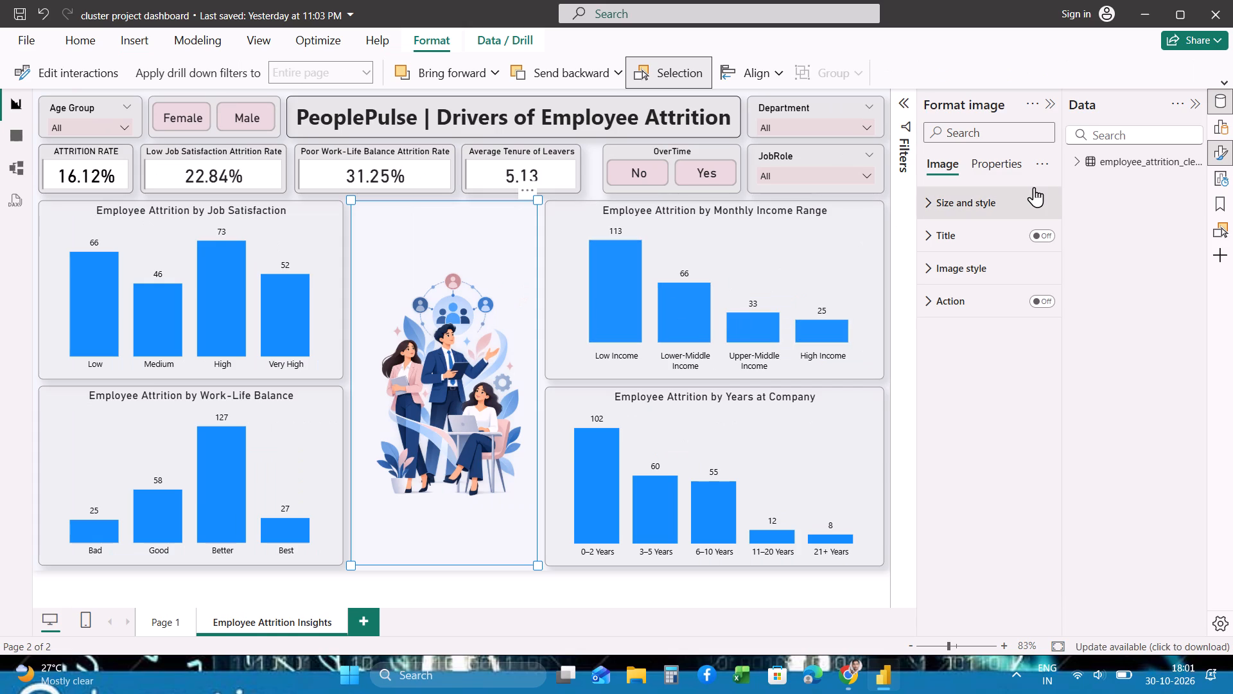
left_click(938, 206)
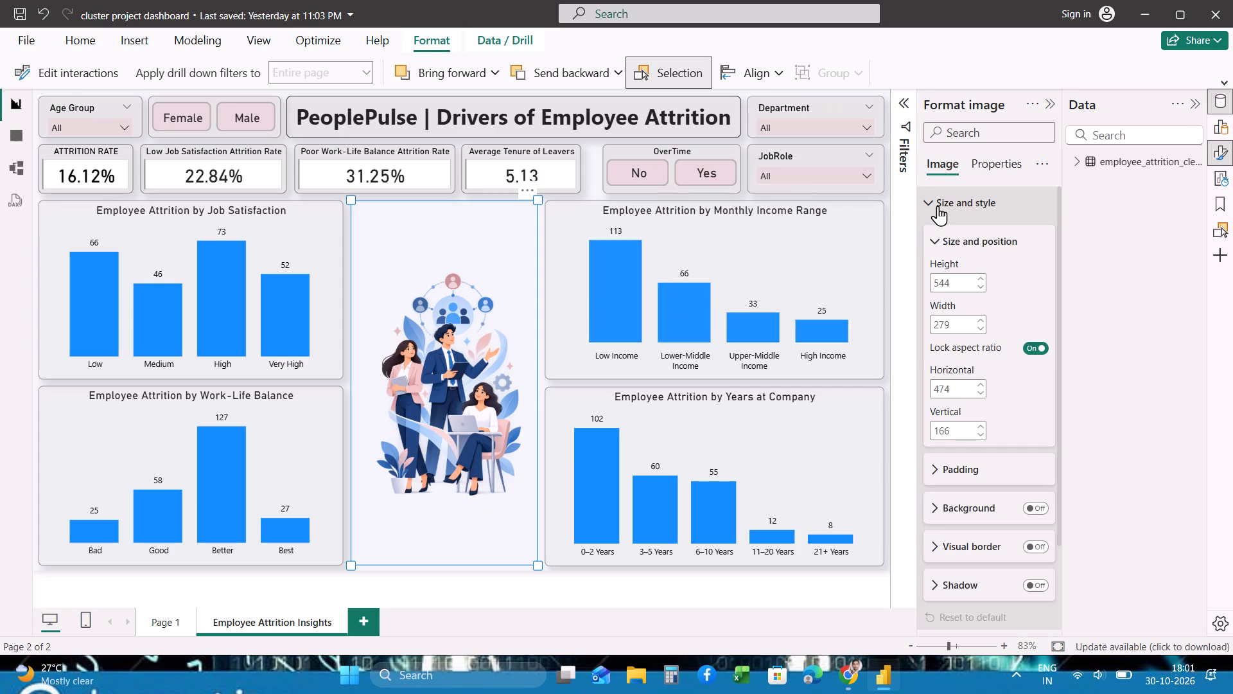
left_click(1036, 549)
scroll(1036, 549, "down", 1)
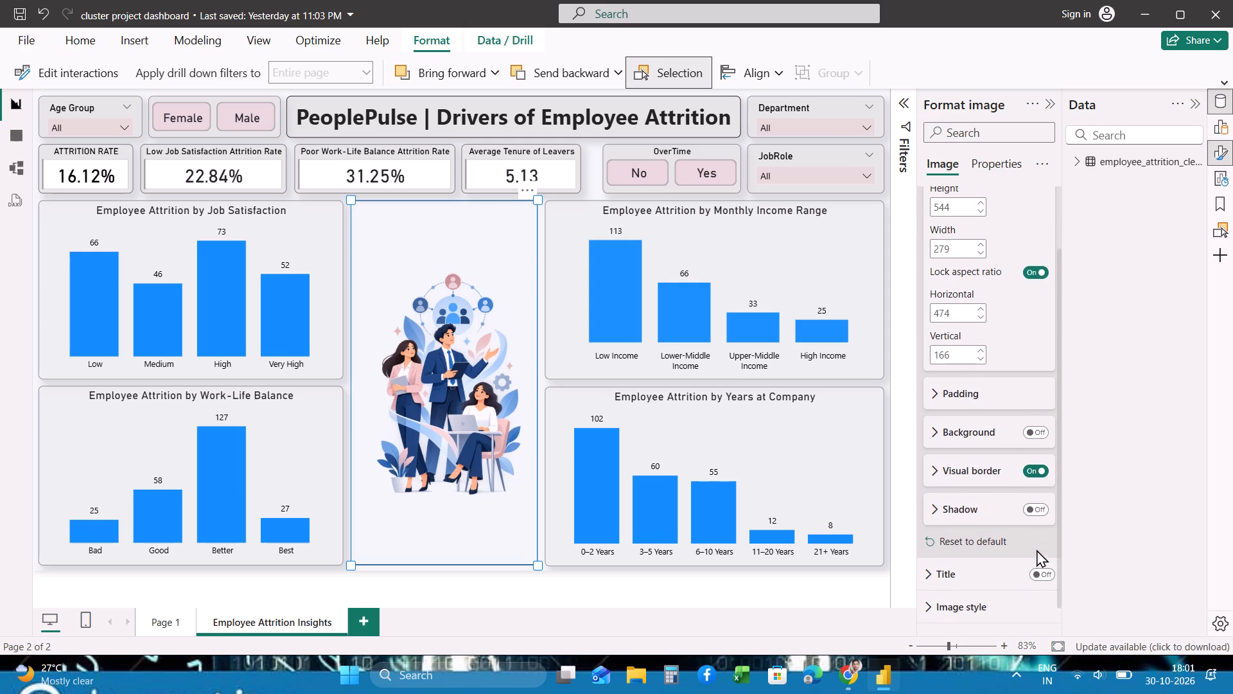
scroll(1036, 549, "down", 1)
left_click(945, 470)
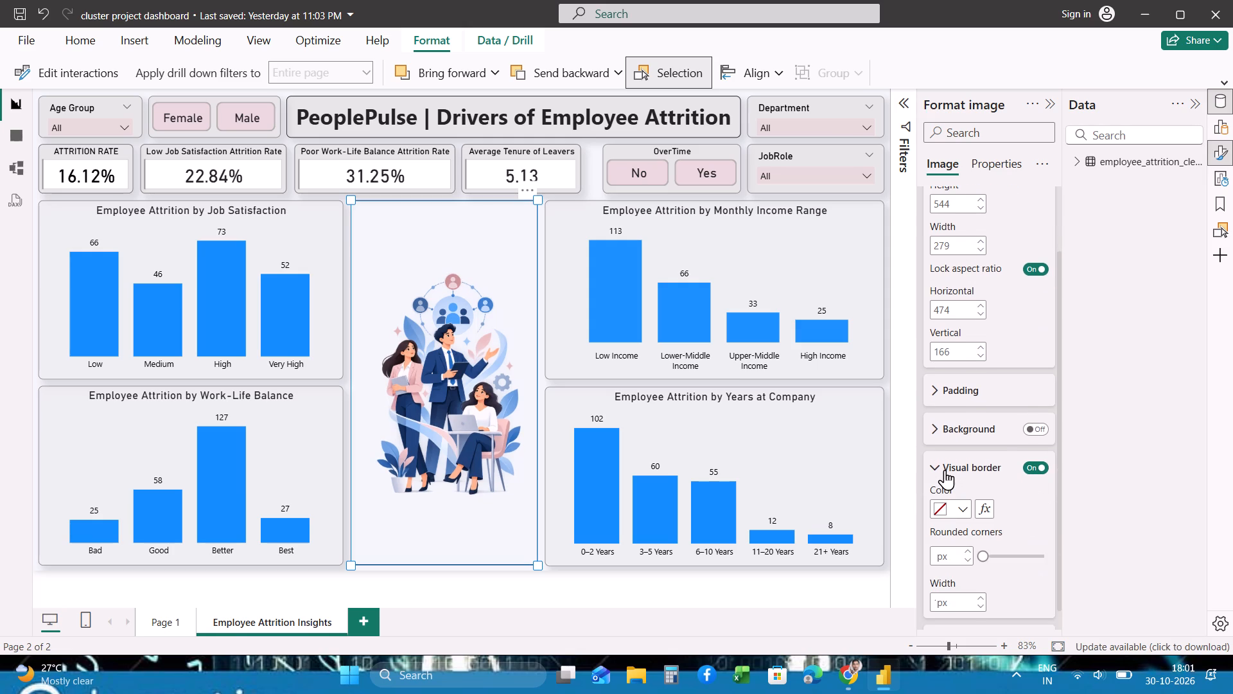
scroll(945, 470, "down", 1)
left_click(963, 456)
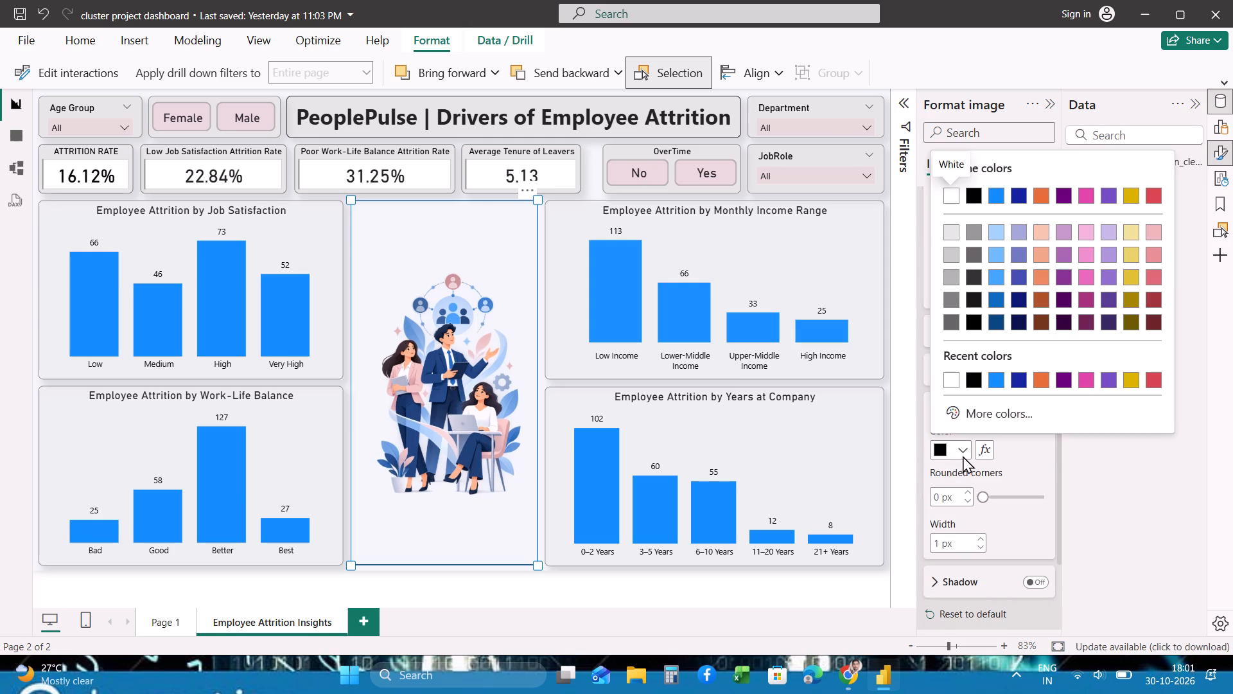
left_click(978, 228)
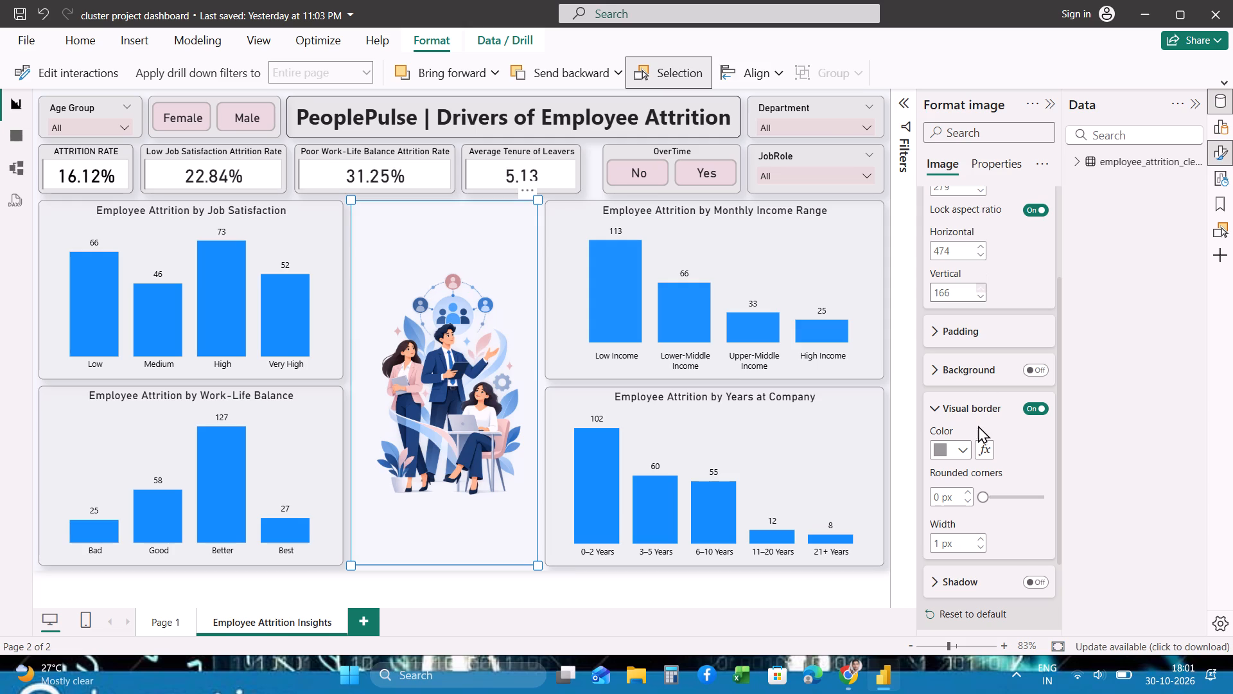
left_click(999, 496)
left_click(812, 490)
left_click(734, 598)
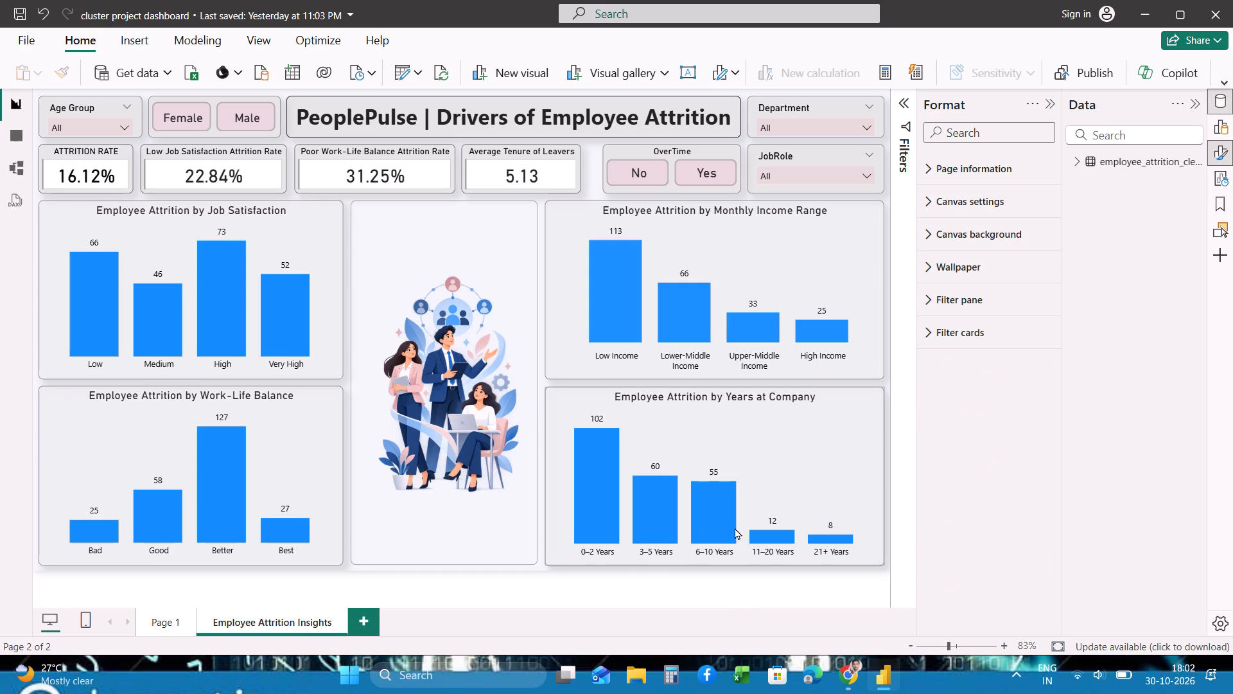
Turn on the central illustration's background and give it the lightest grey shade of White at 33% transparency.
left_click(468, 520)
left_click(468, 520)
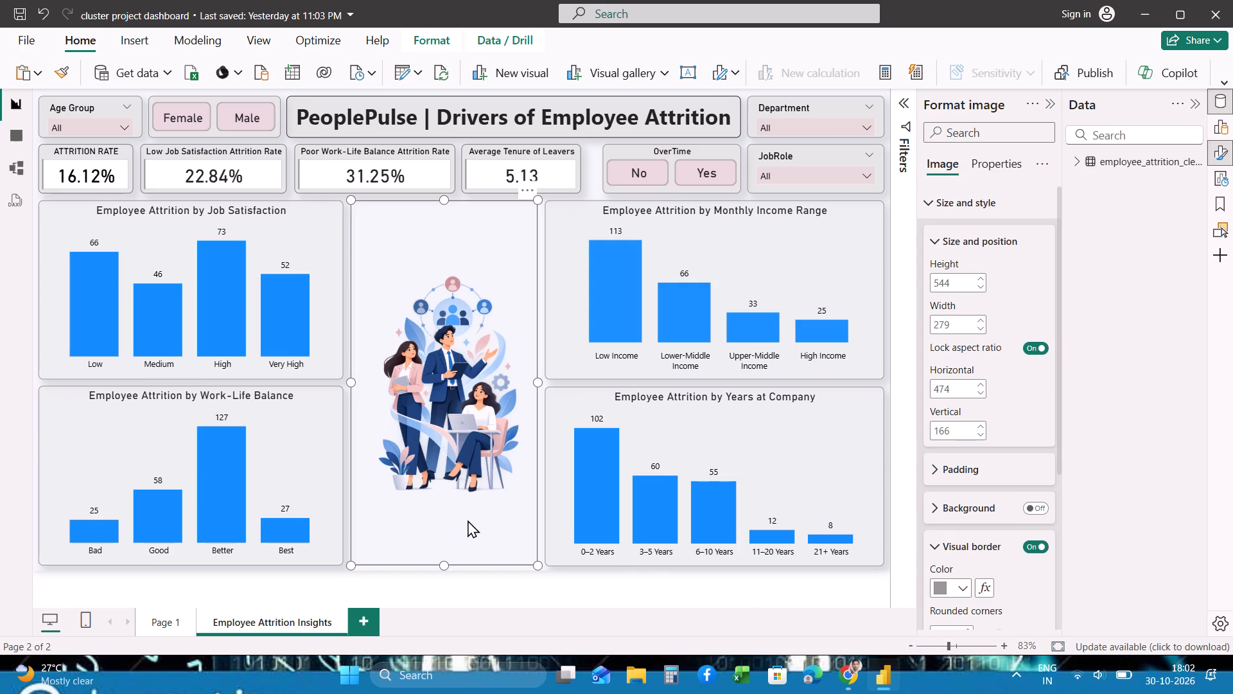
left_click(1042, 508)
left_click(951, 509)
scroll(951, 509, "down", 1)
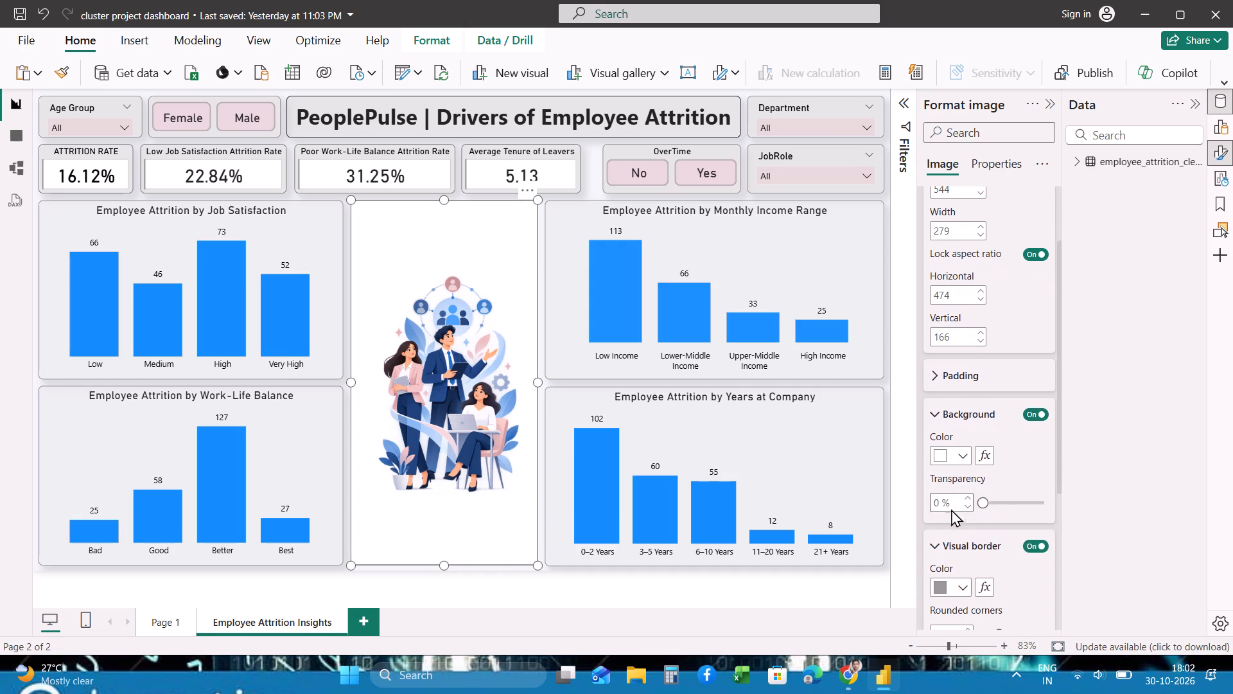
scroll(951, 509, "down", 1)
left_click(968, 457)
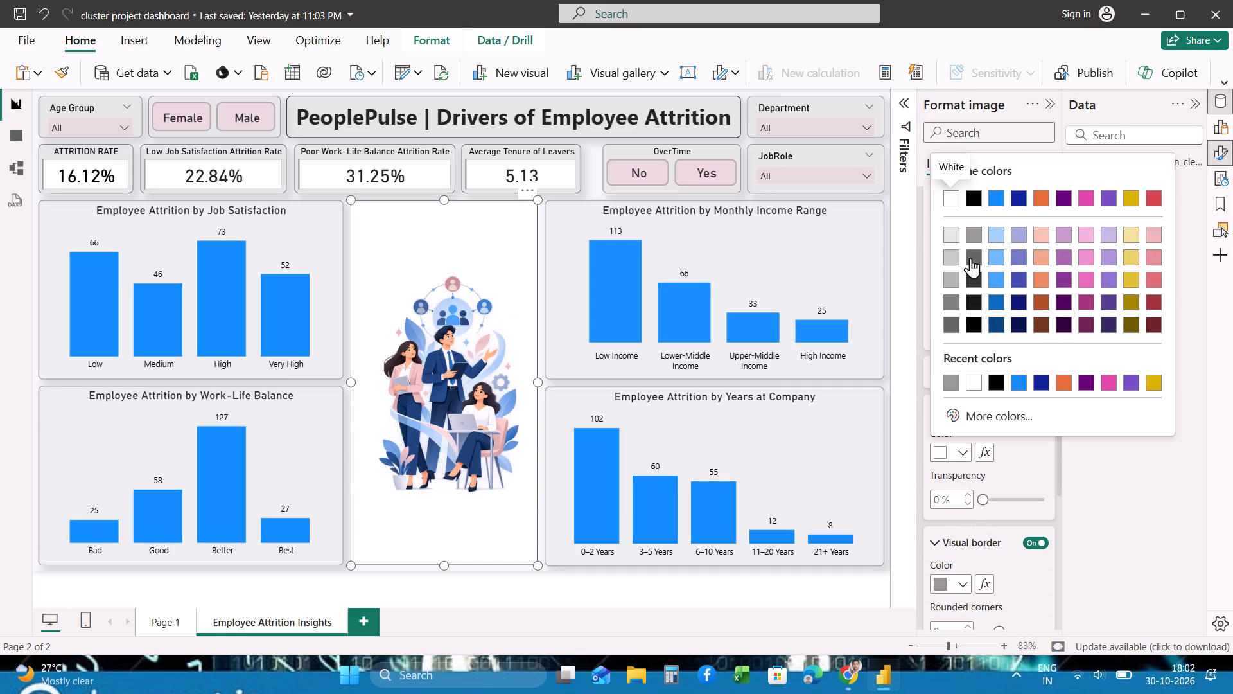
left_click(953, 233)
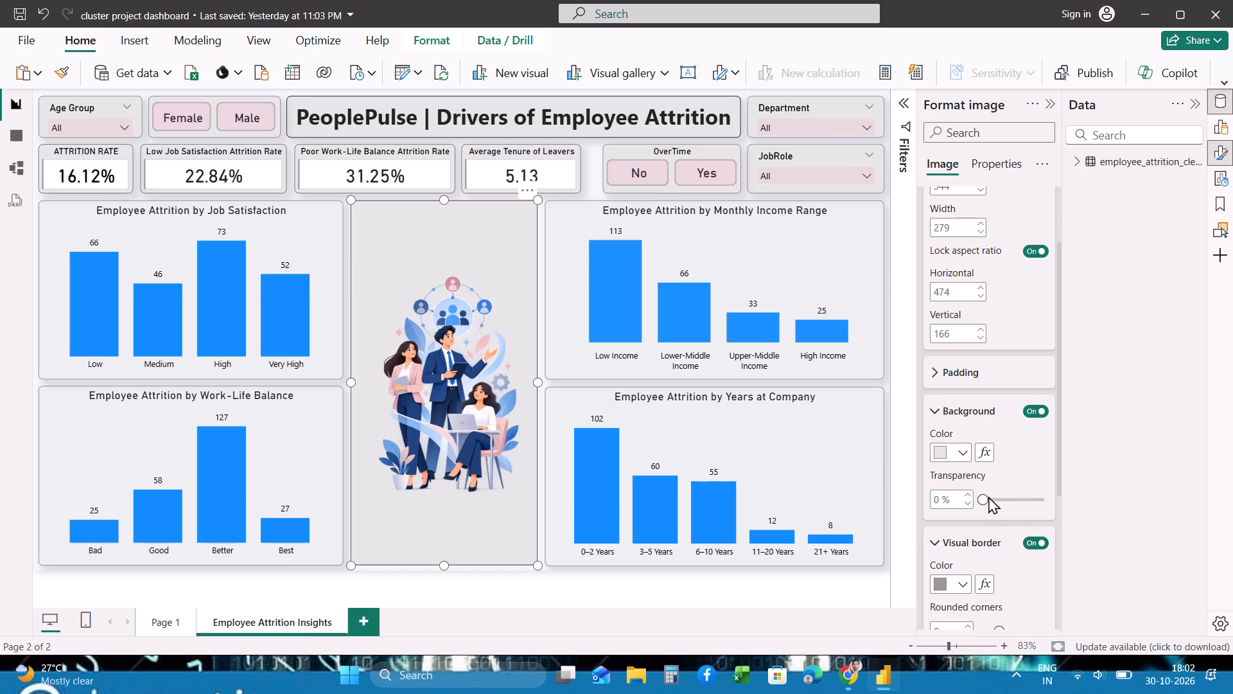
left_click_drag(986, 497, 1015, 503)
left_click_drag(1015, 503, 1010, 503)
left_click_drag(1010, 503, 1008, 503)
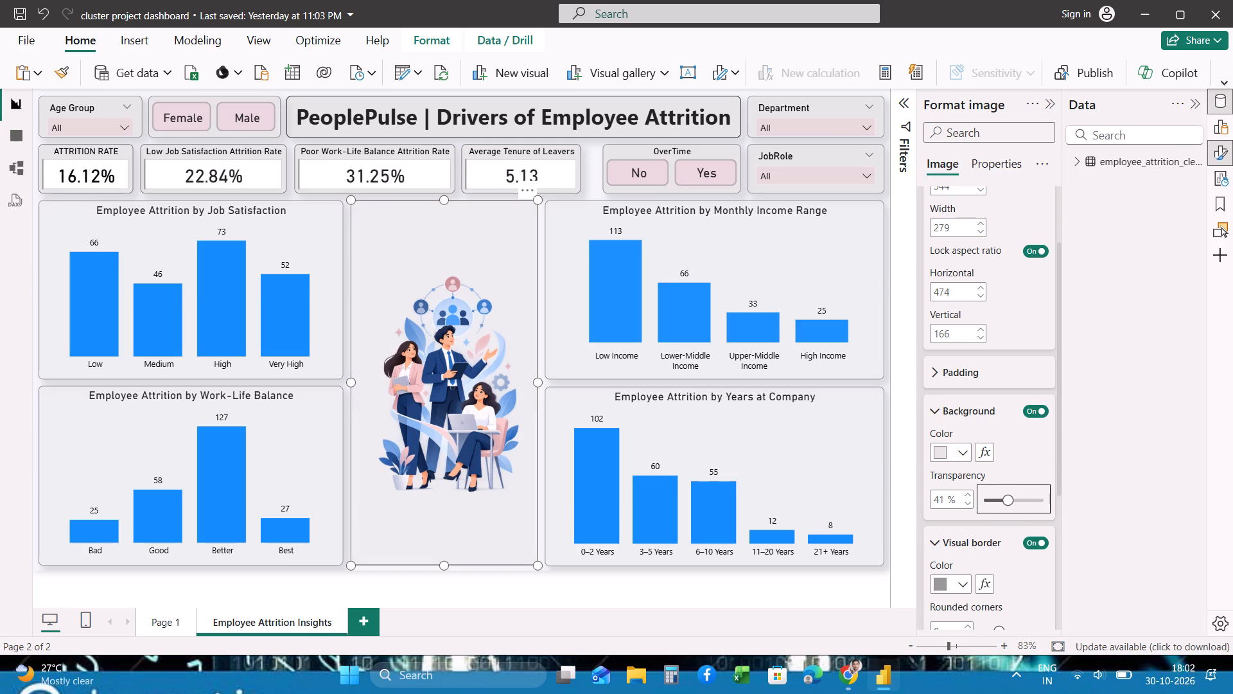
left_click(1008, 503)
left_click(823, 589)
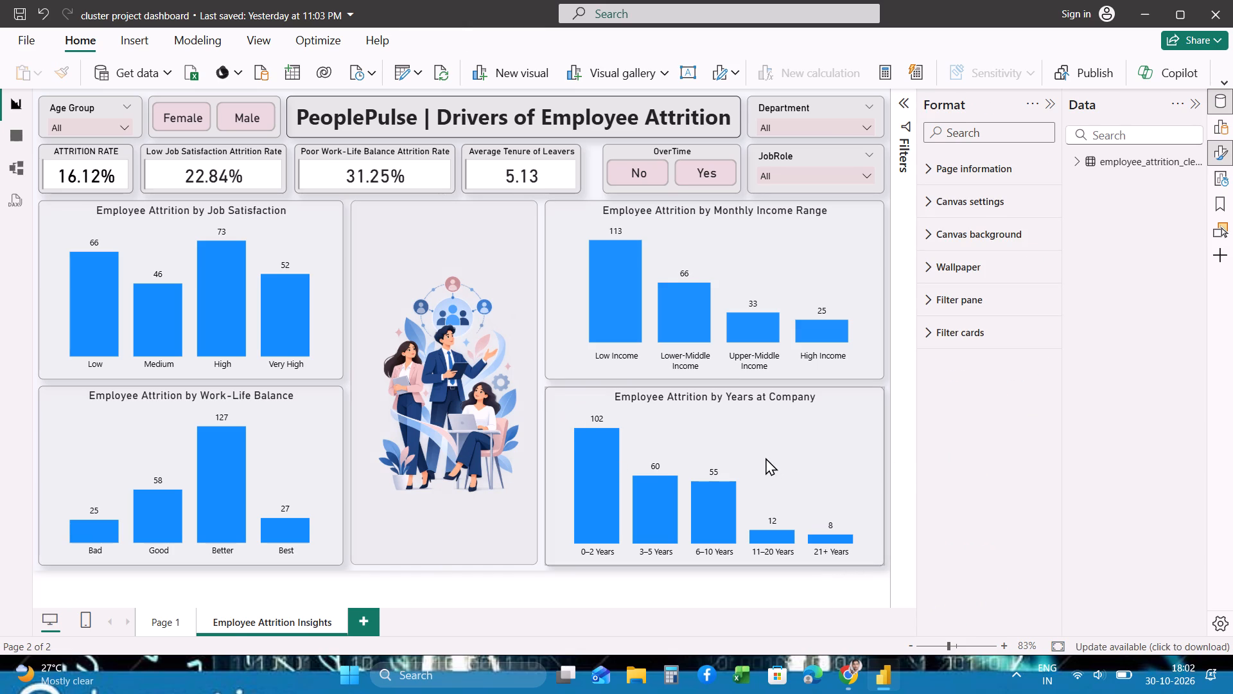
Compare the Employee Attrition Insights page with Page 1 to check that the illustration styling and layout match.
scroll(765, 462, "up", 1)
scroll(765, 462, "down", 2)
scroll(765, 462, "up", 2)
scroll(765, 462, "down", 1)
left_click(166, 620)
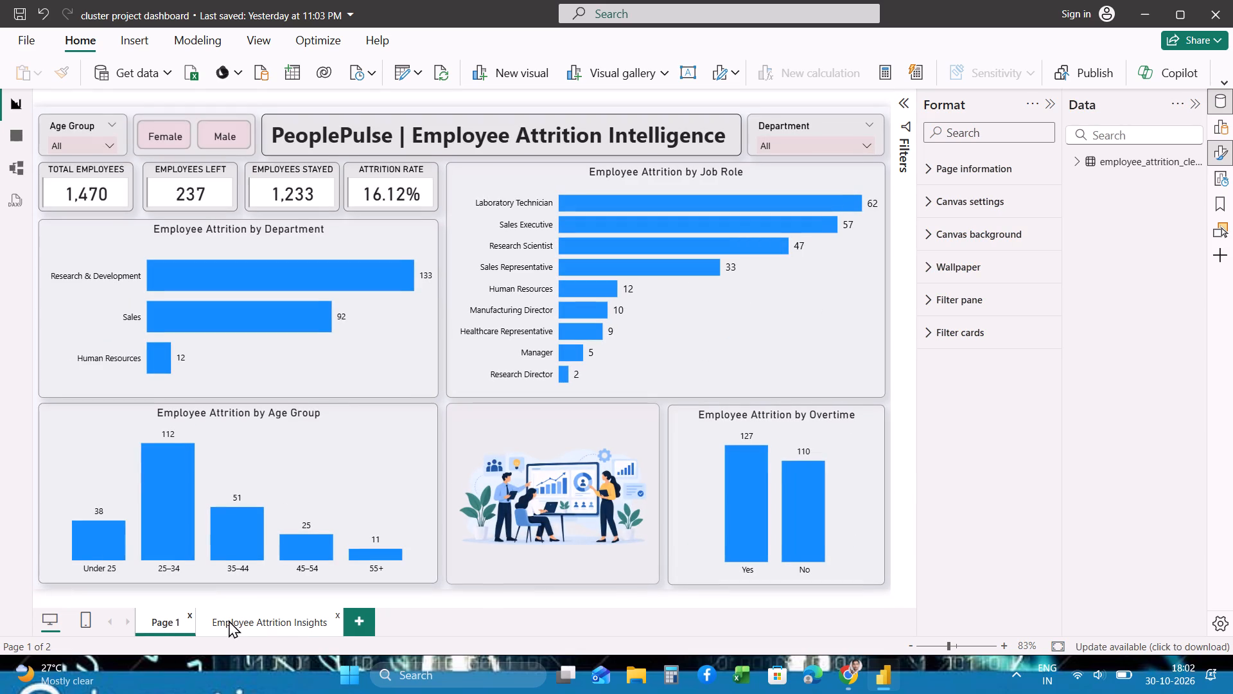
left_click(268, 621)
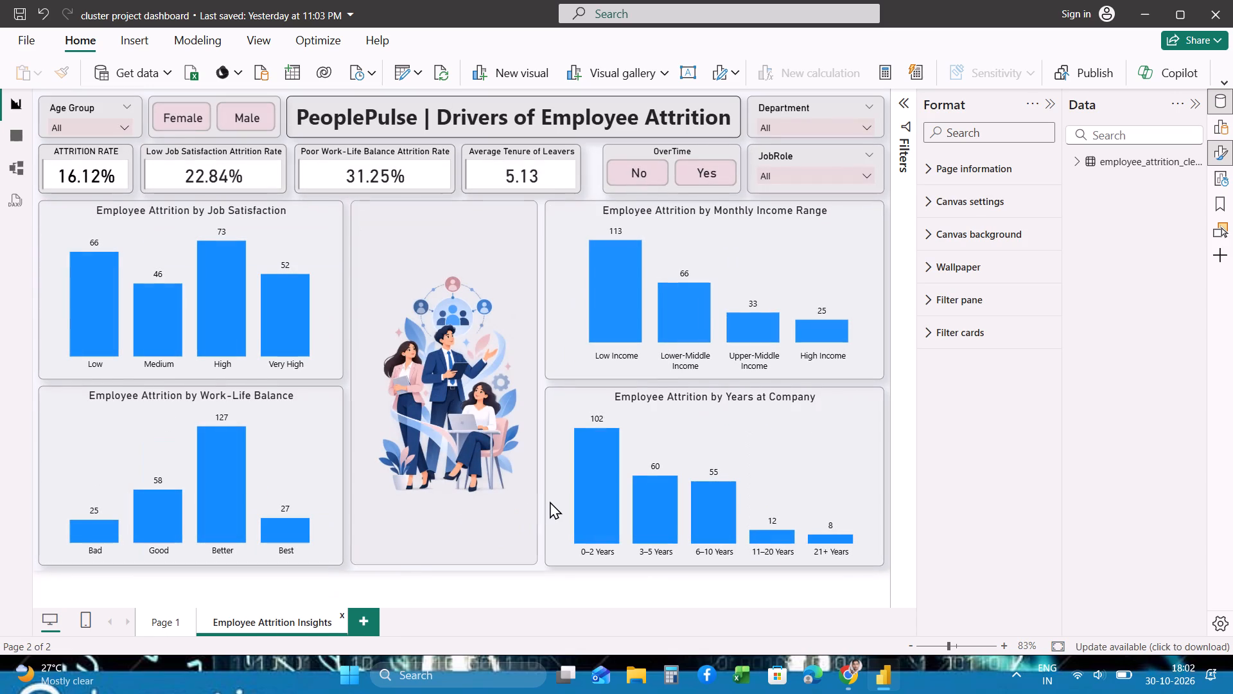
left_click(970, 483)
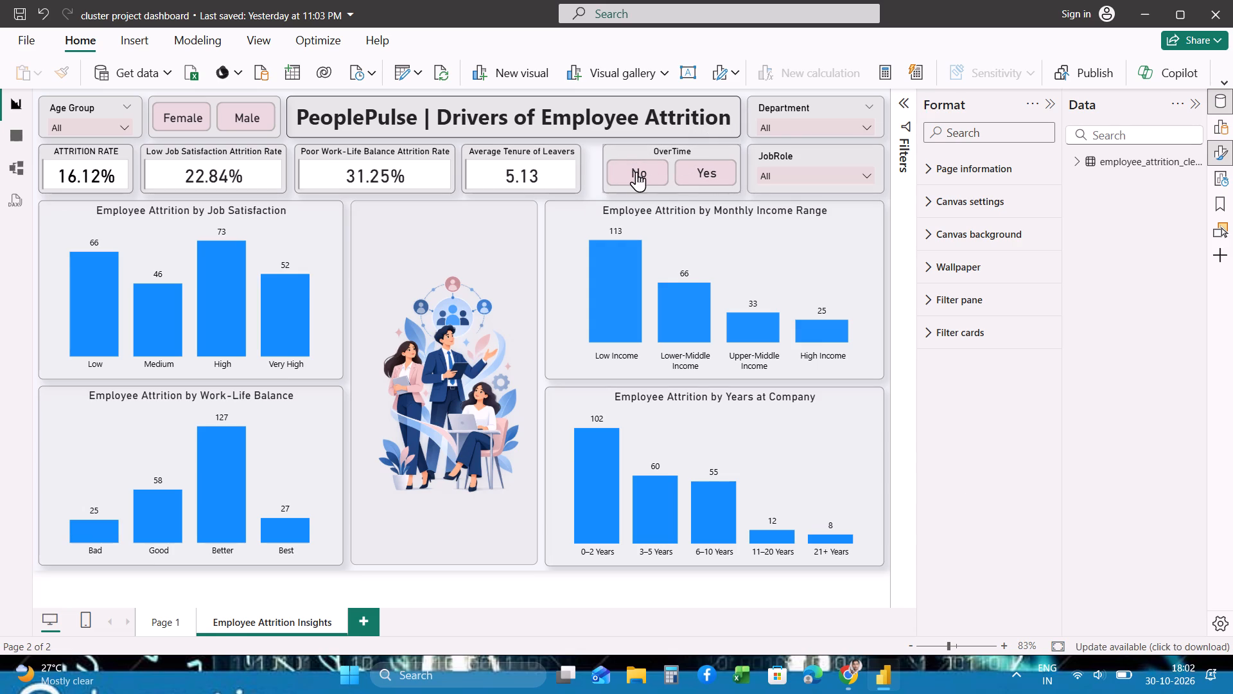
Resize the Average Tenure of Leavers card to about 191 wide, starting at horizontal 650 and extending closer to the OverTime slicer.
left_click(581, 170)
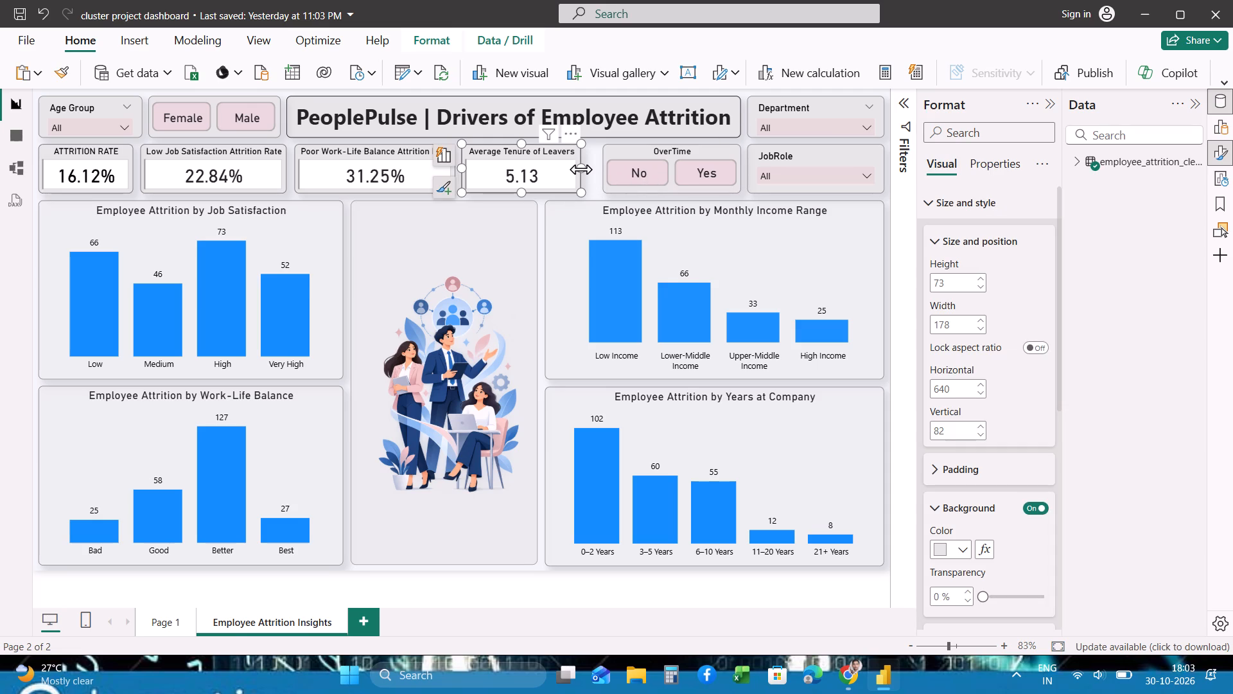
left_click_drag(581, 169, 596, 169)
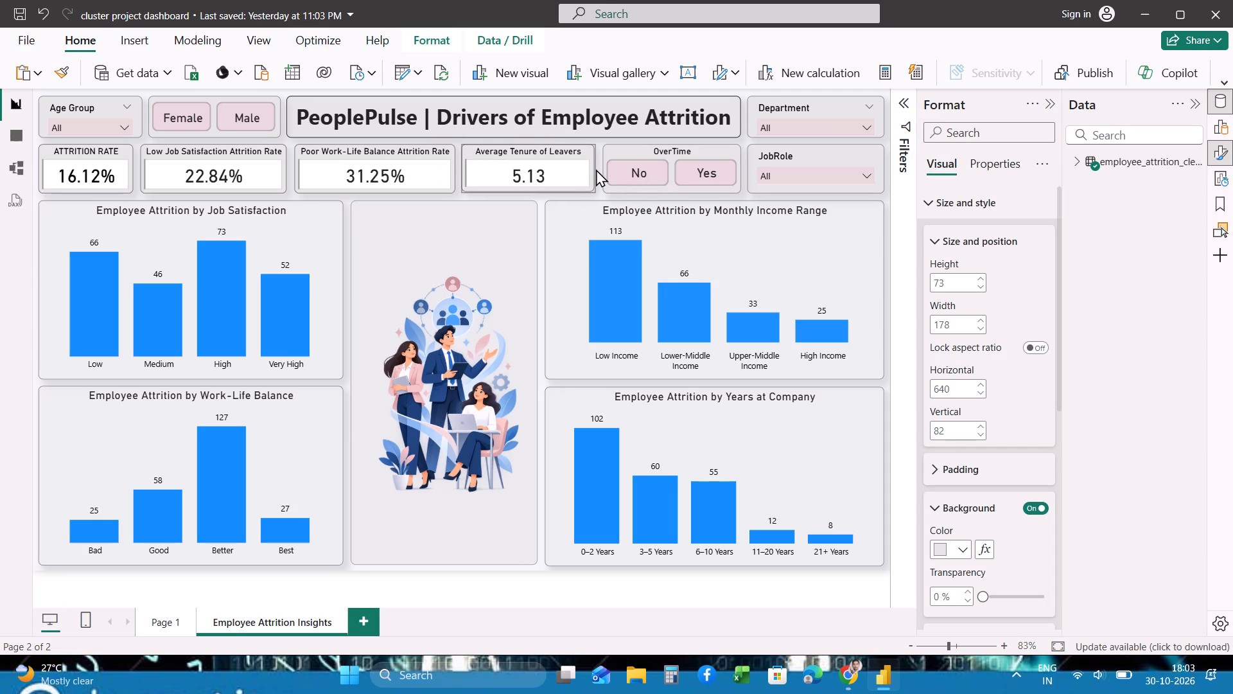
left_click_drag(596, 169, 597, 169)
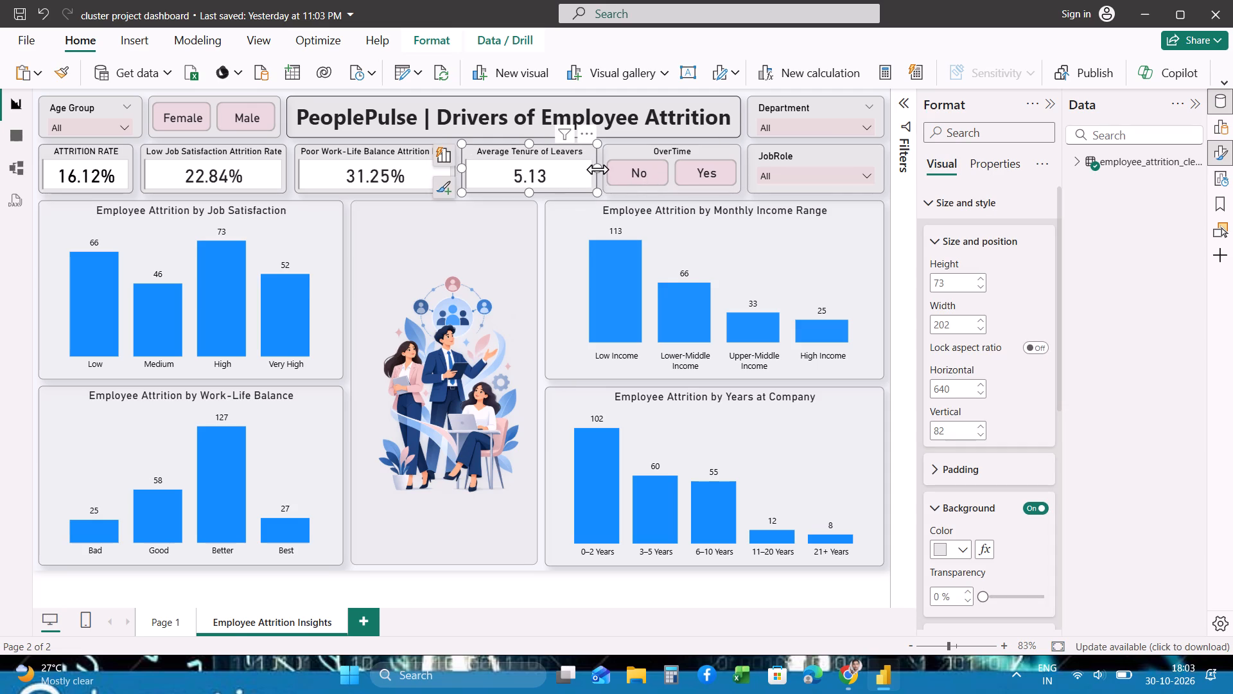
left_click(587, 208)
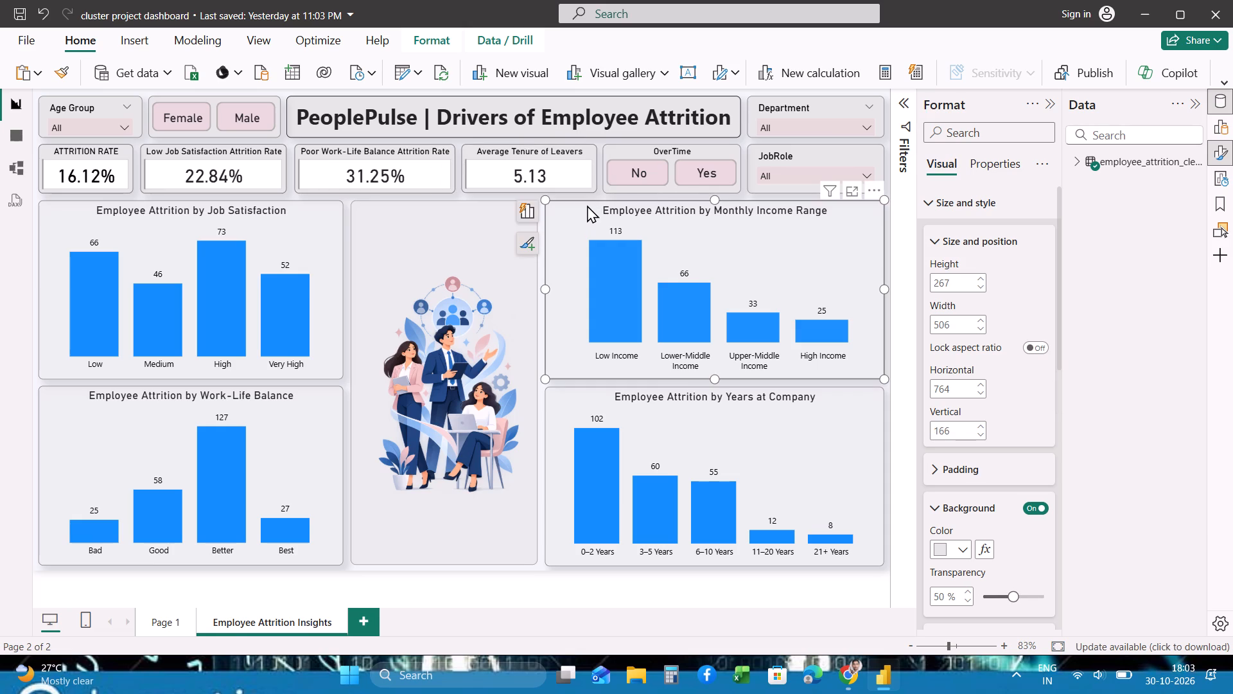
left_click(460, 164)
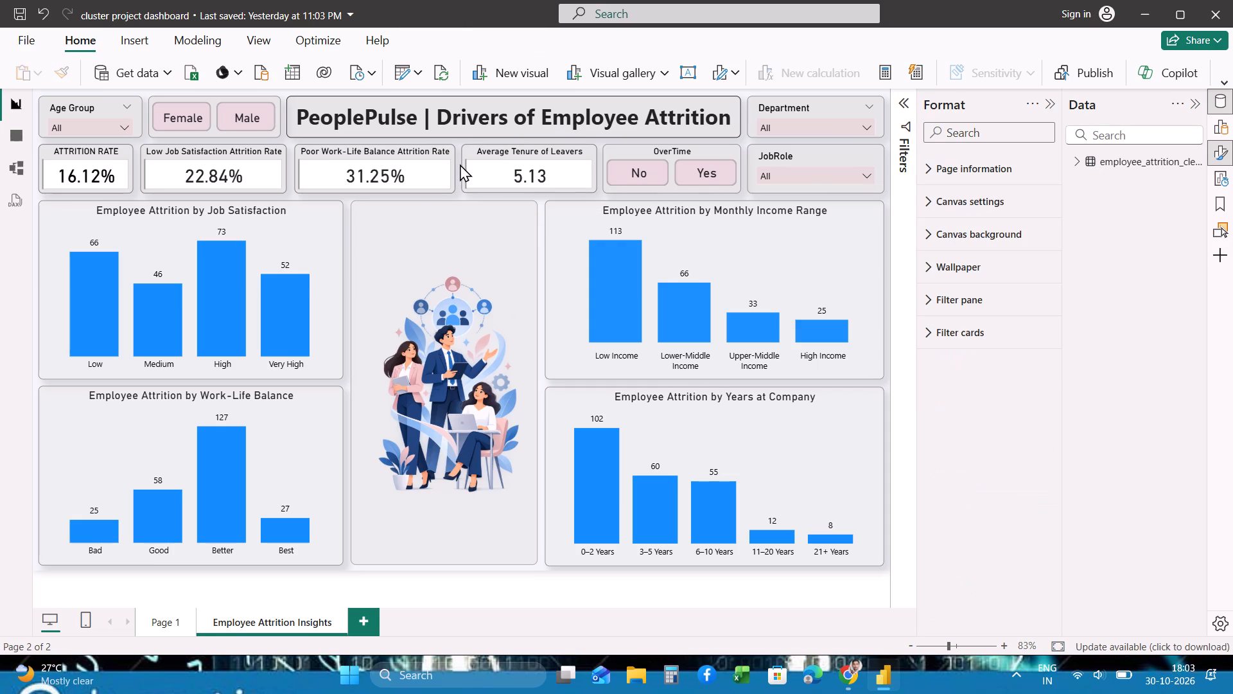
left_click(463, 165)
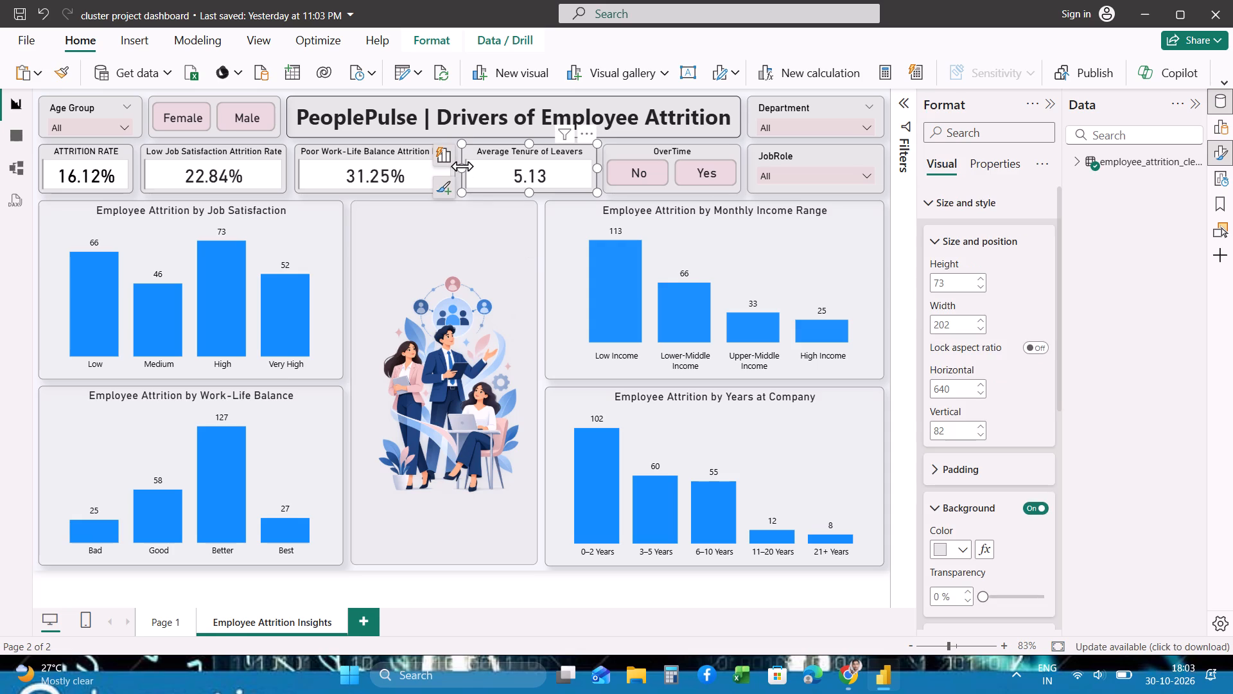
left_click_drag(462, 166, 468, 166)
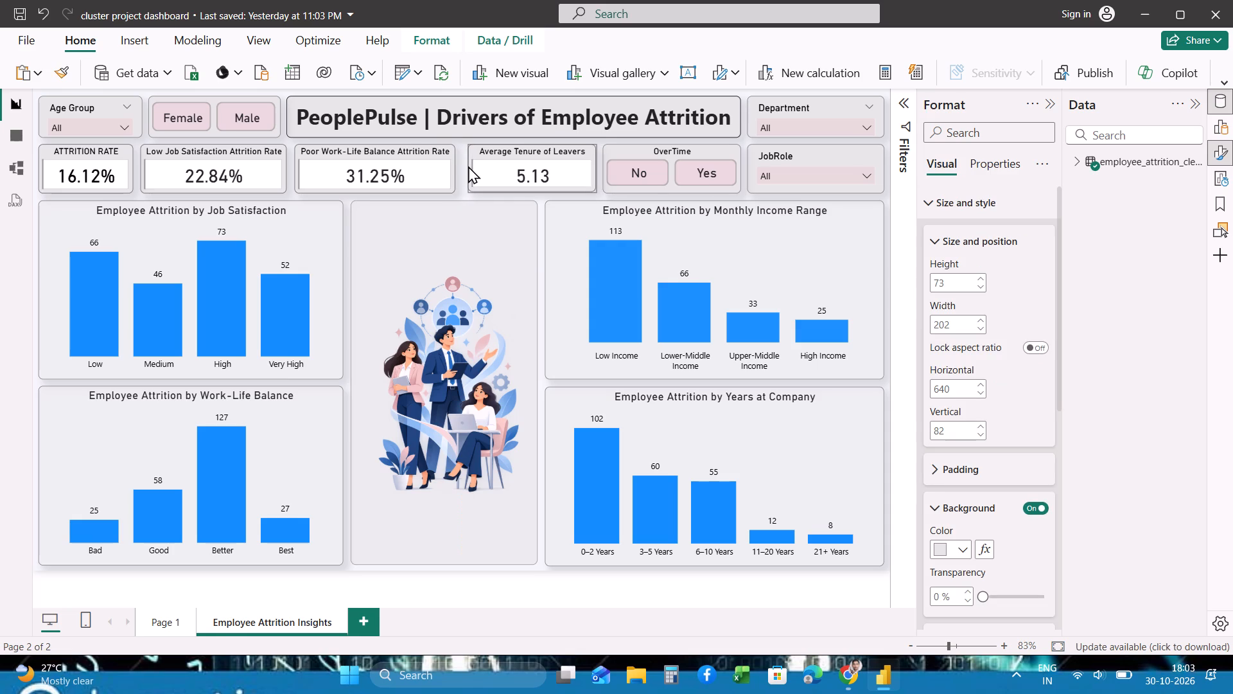
left_click_drag(468, 166, 469, 166)
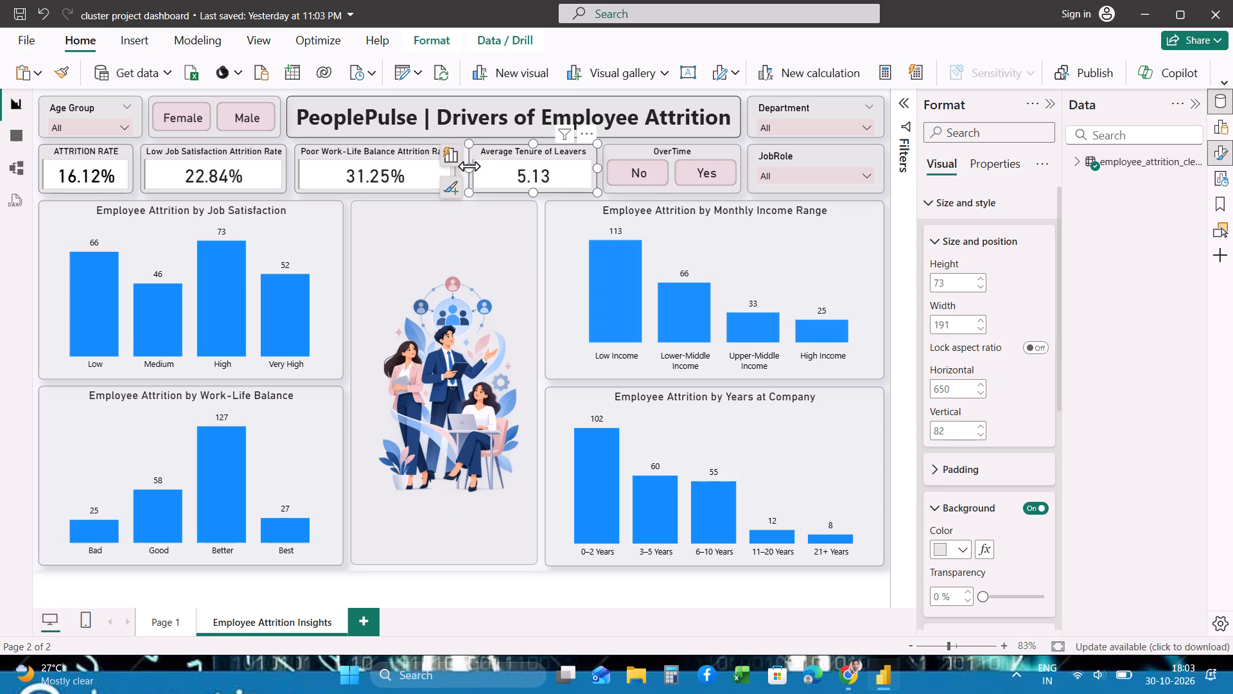
Widen the Poor Work-Life Balance Attrition Rate card toward the Average Tenure of Leavers card, to about 249 wide.
left_click(432, 166)
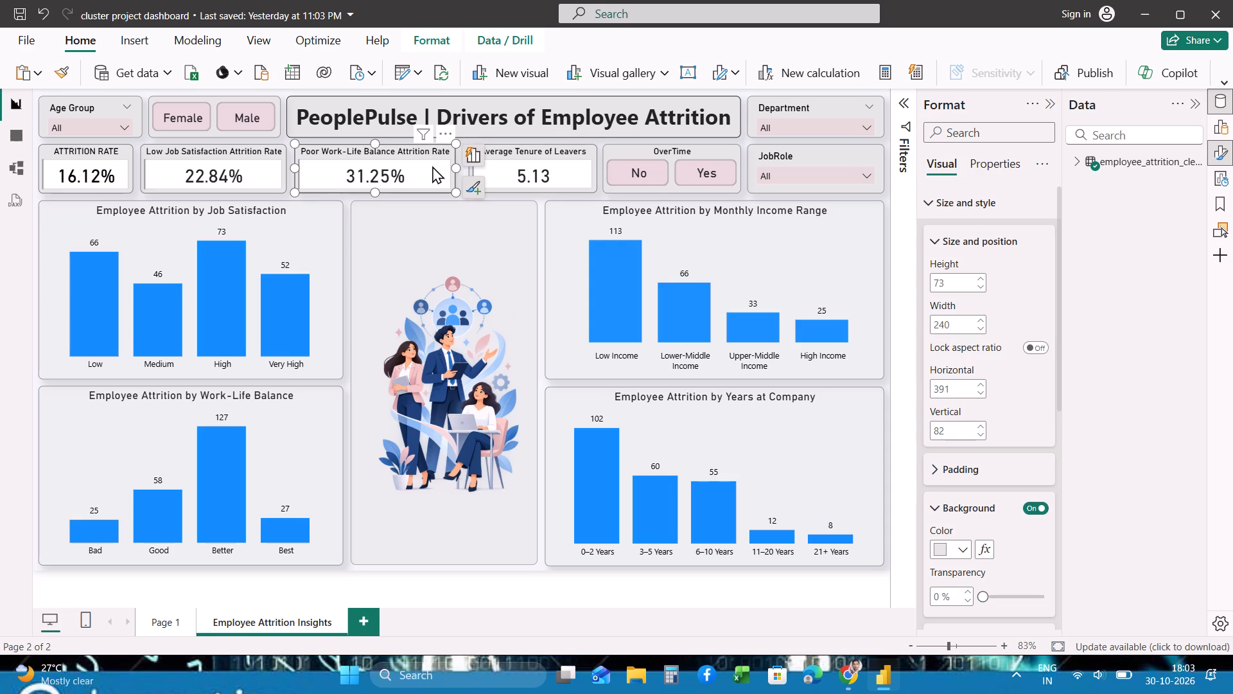
left_click_drag(454, 167, 458, 167)
left_click_drag(458, 167, 460, 167)
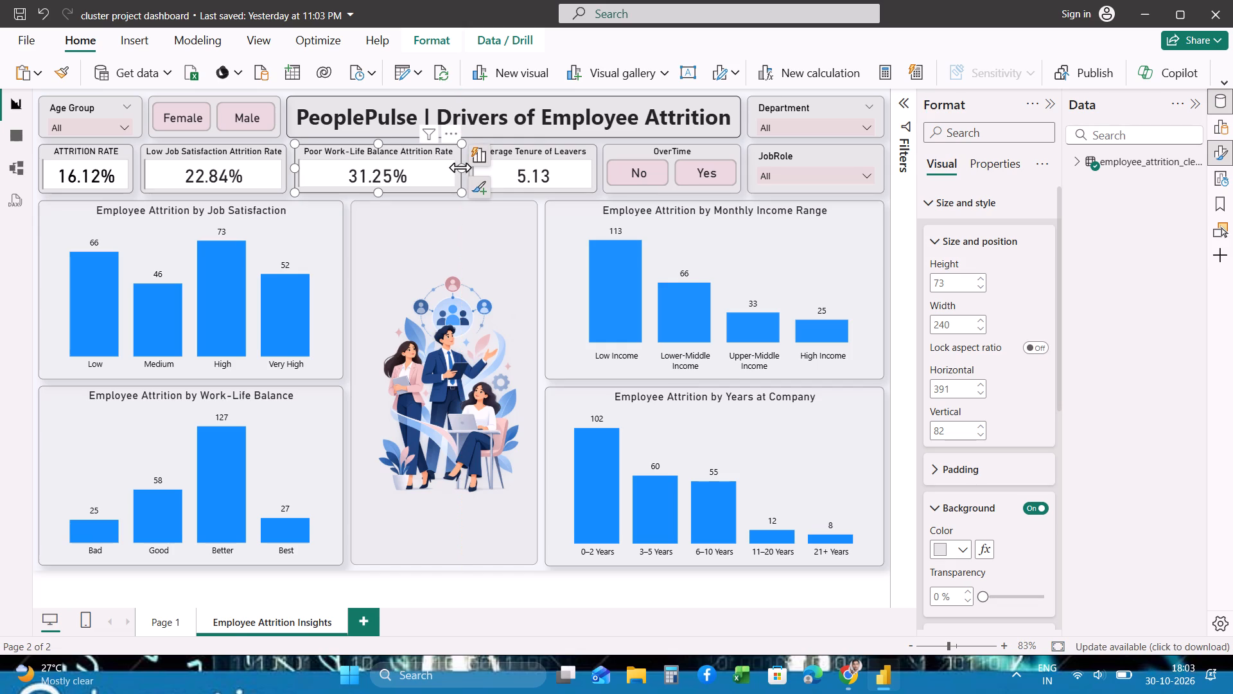
left_click(471, 217)
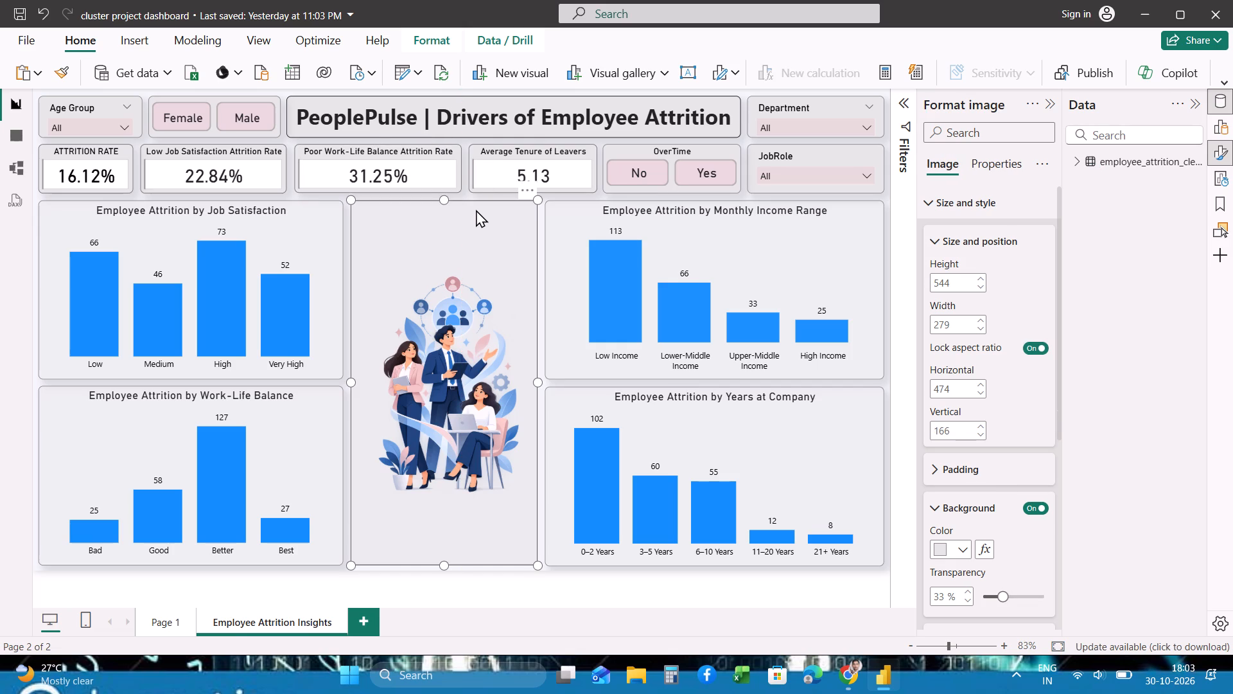
left_click(457, 166)
left_click(461, 166)
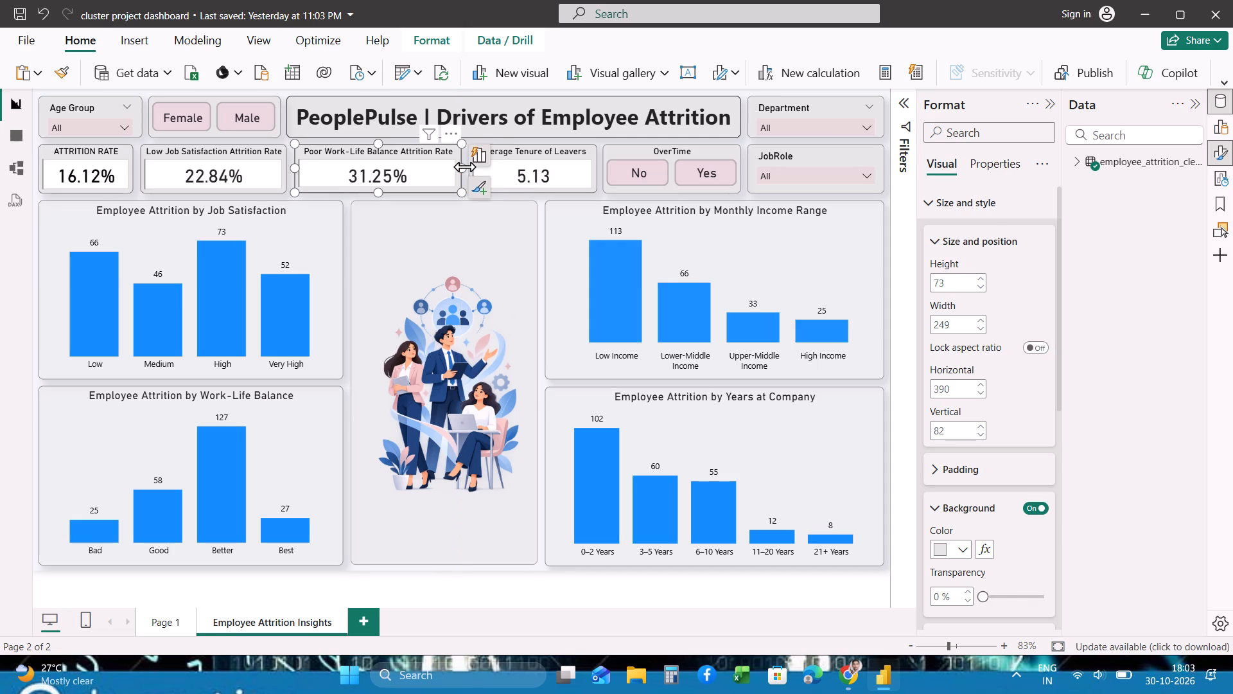
left_click(467, 217)
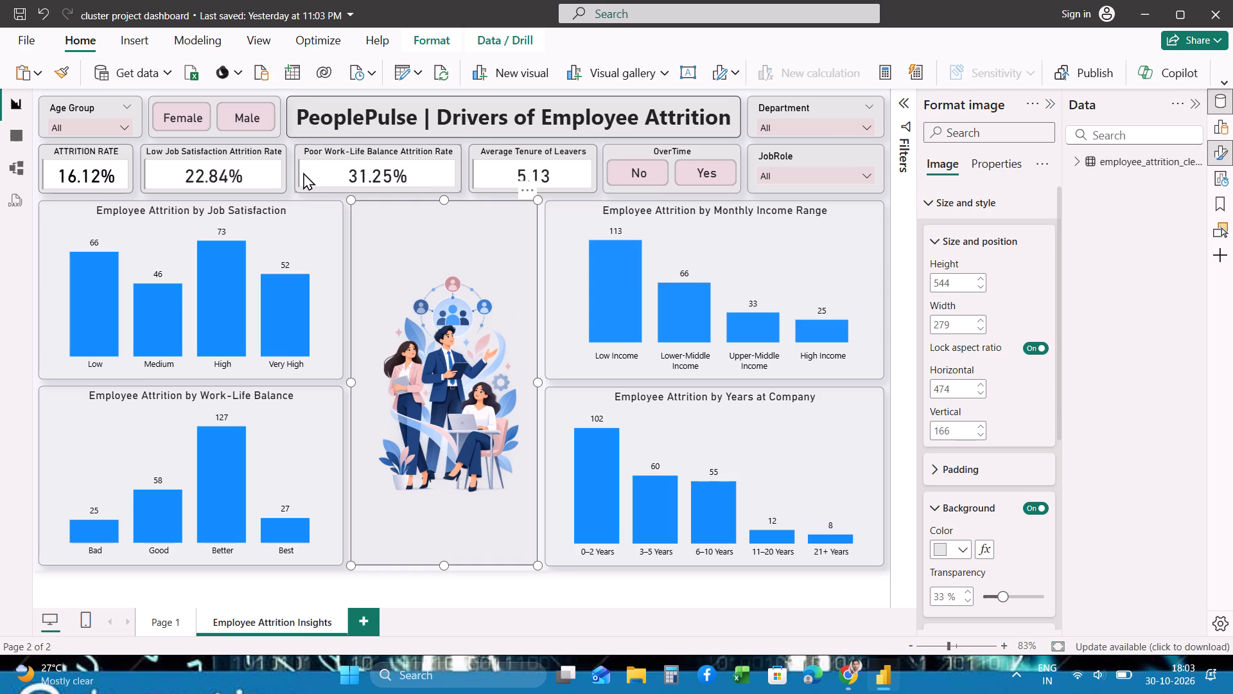
left_click(357, 227)
left_click(345, 227)
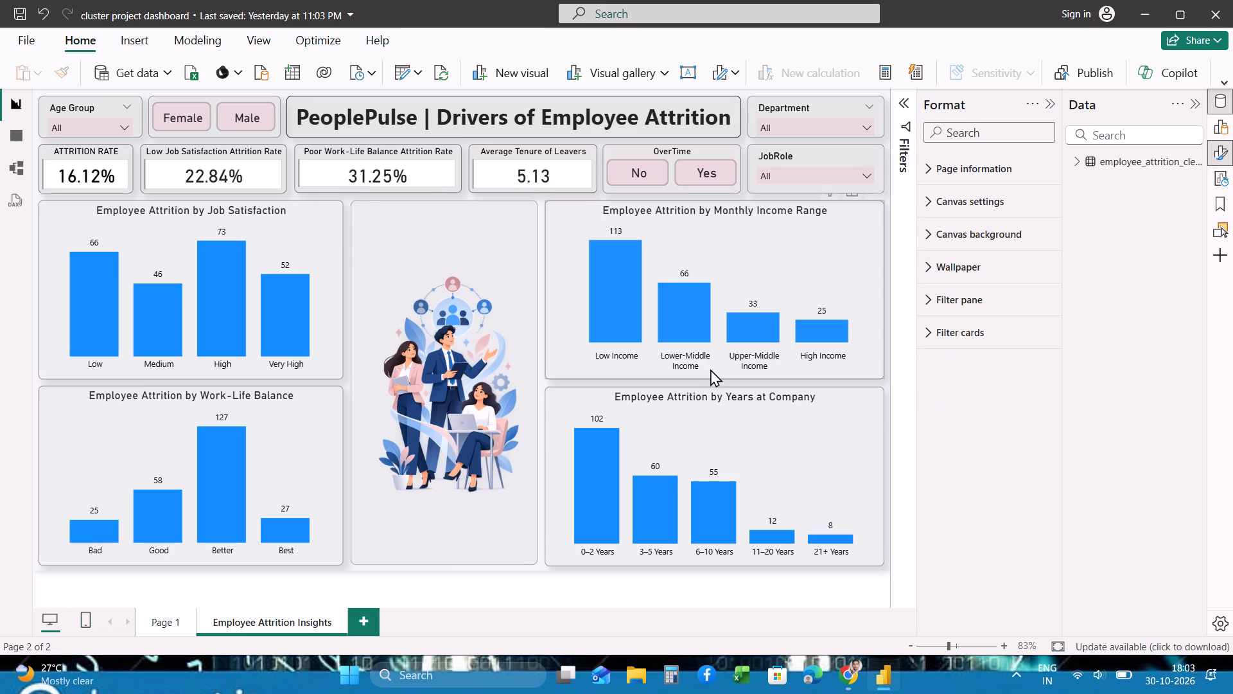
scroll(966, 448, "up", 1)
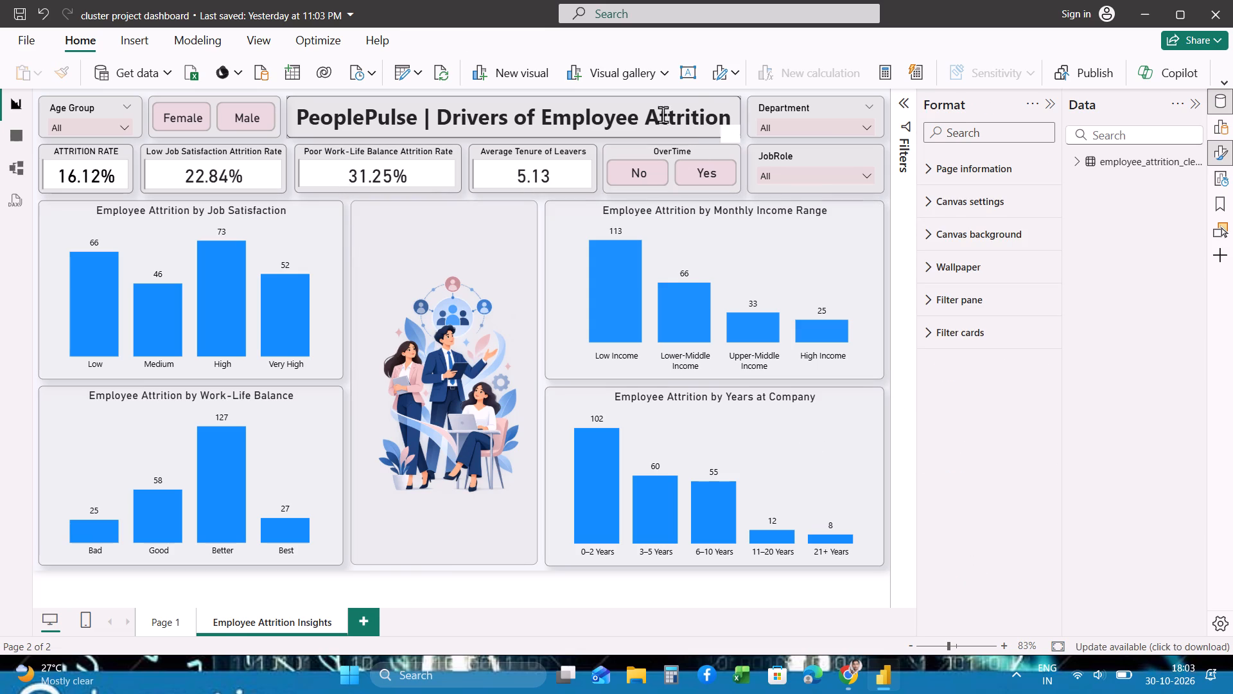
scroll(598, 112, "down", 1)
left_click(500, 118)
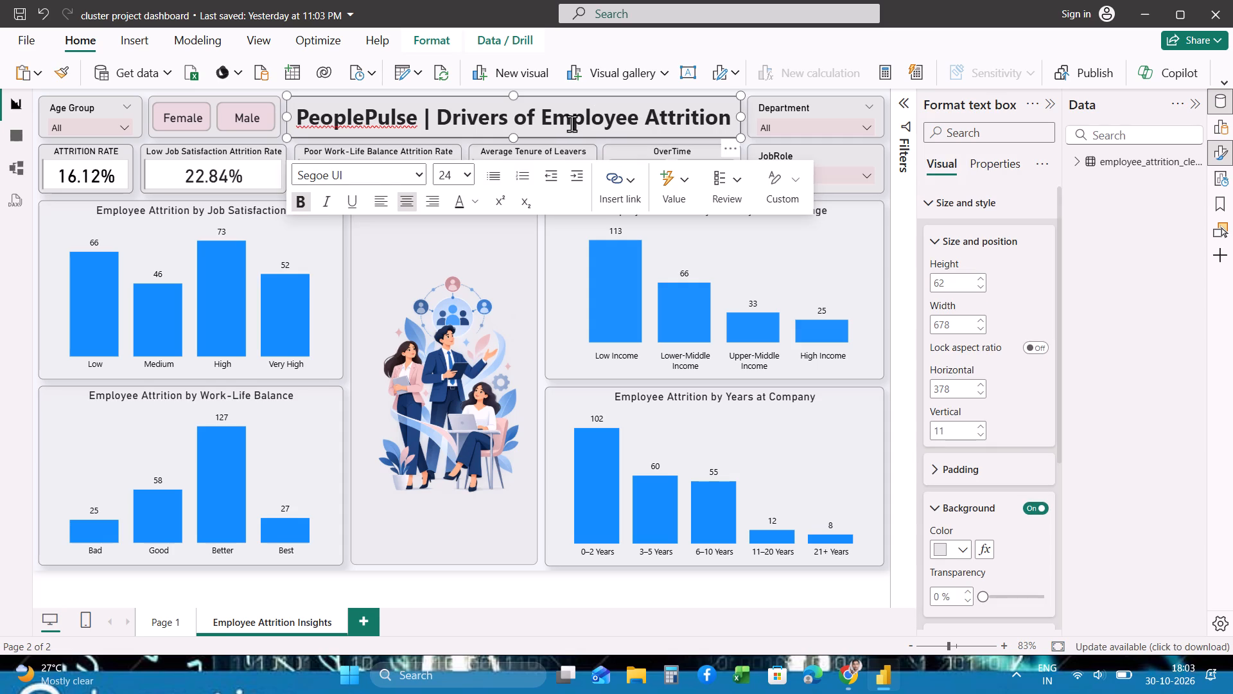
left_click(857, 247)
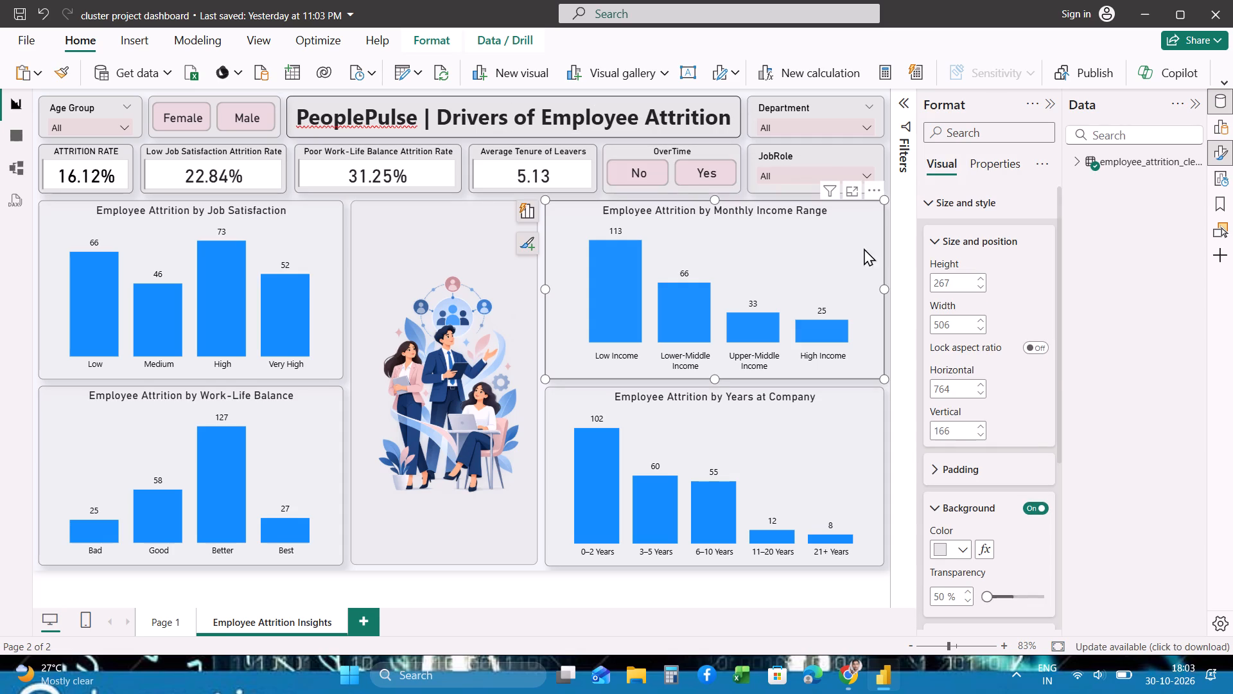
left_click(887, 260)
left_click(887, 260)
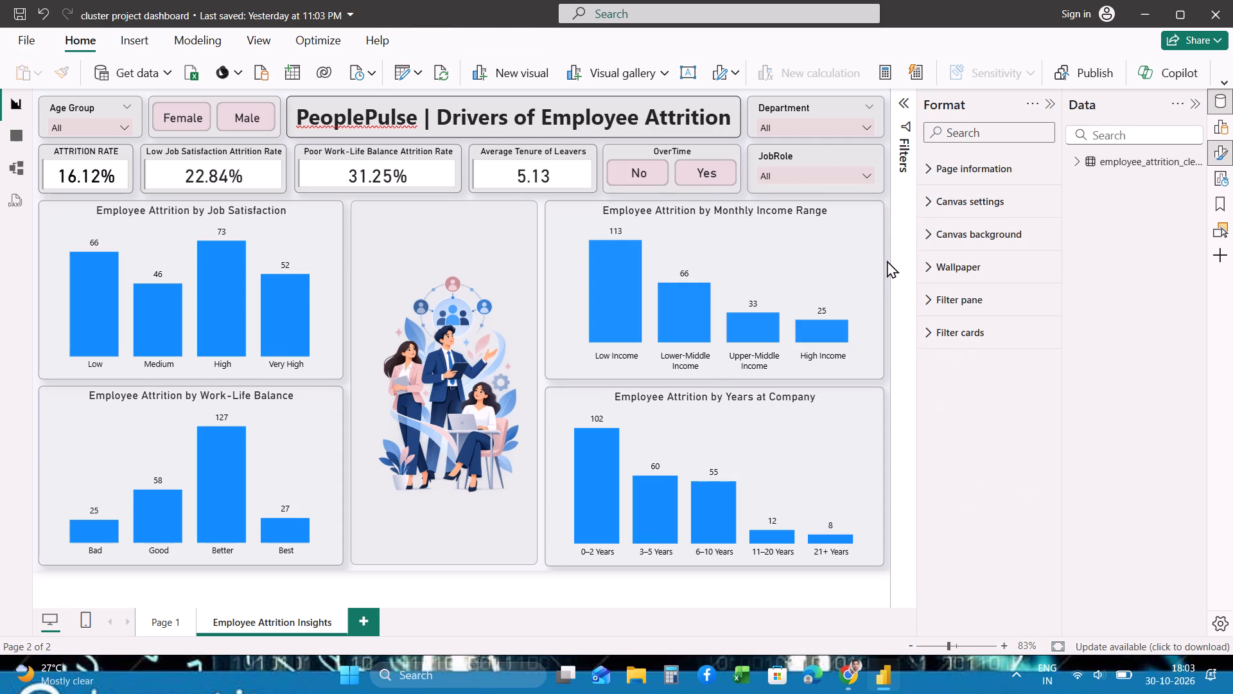
Compare the Employee Attrition Insights page with Page 1 to check that their titles and layouts are consistent.
triple_click(690, 120)
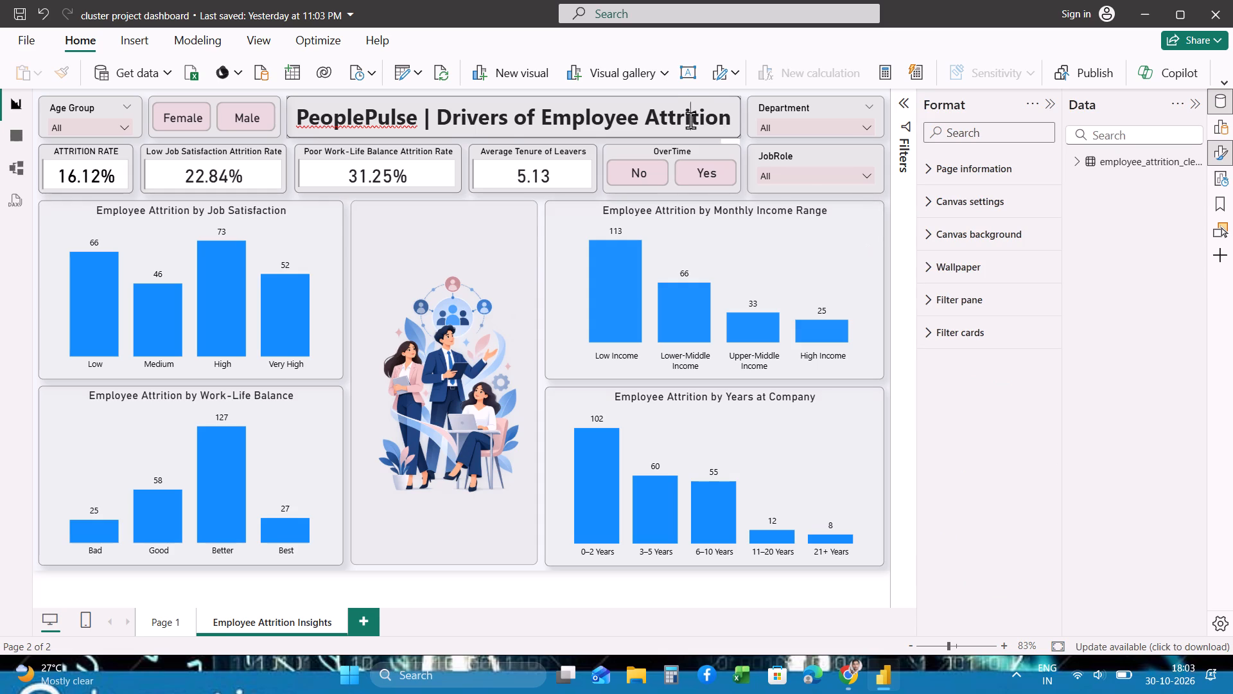
left_click(690, 120)
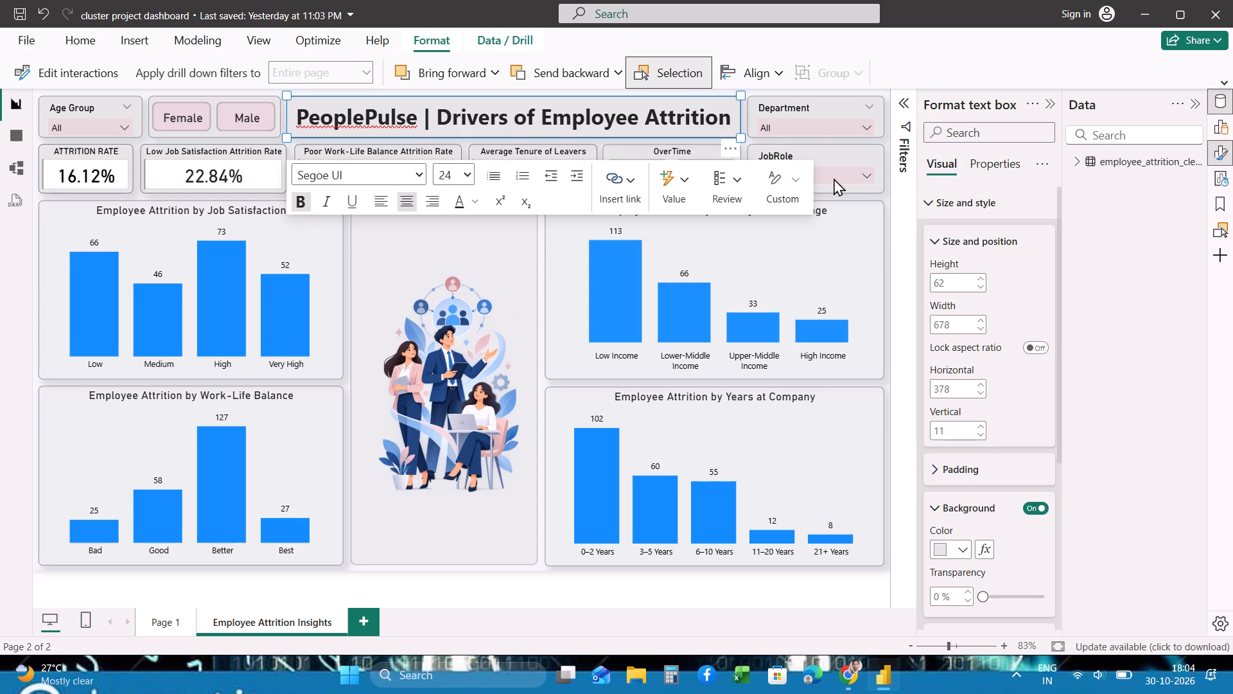
left_click(888, 265)
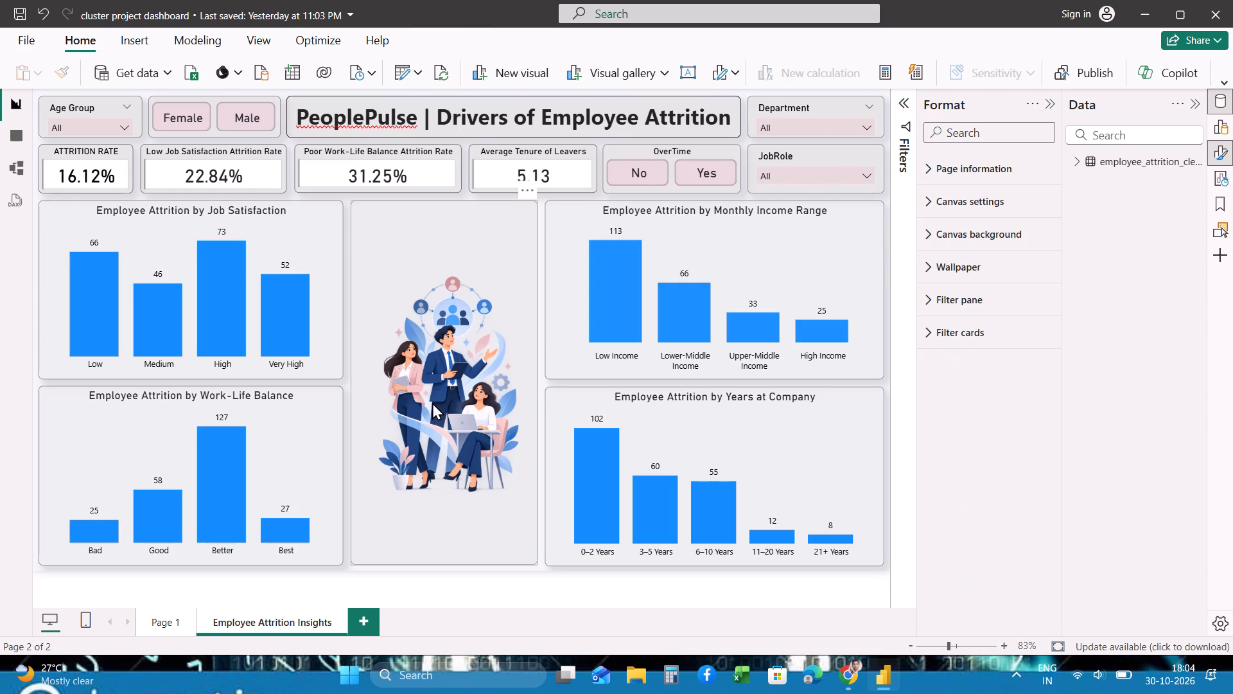
left_click(167, 619)
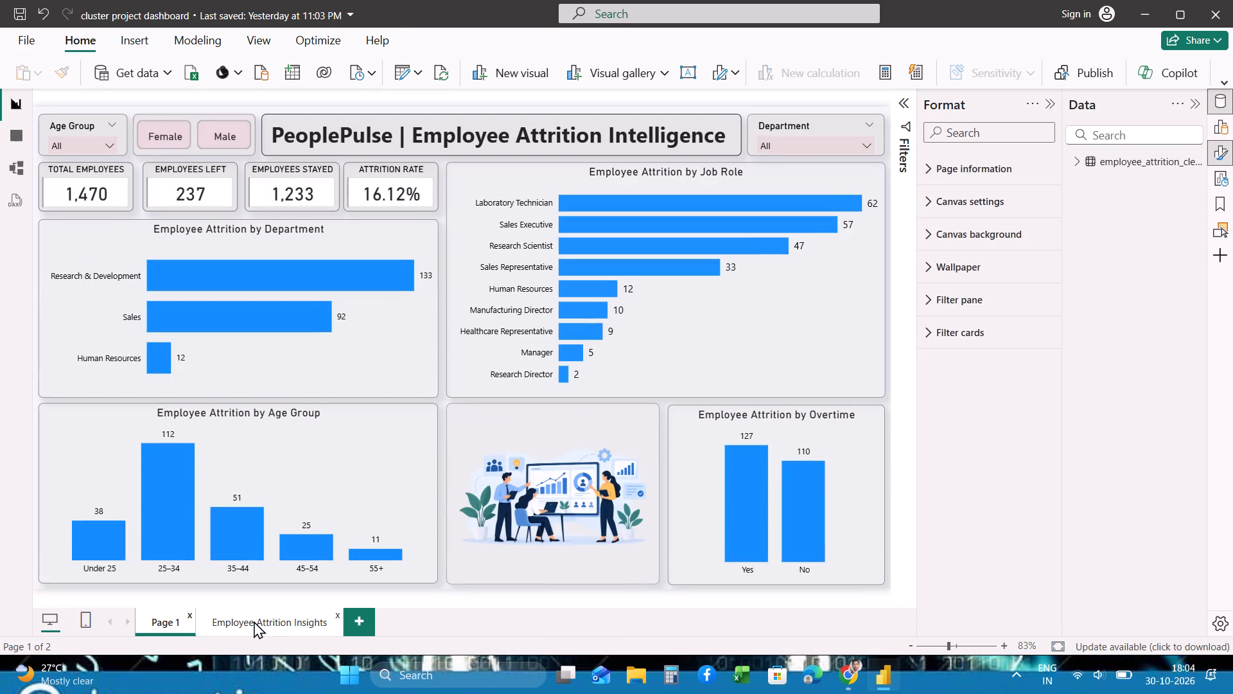
left_click(268, 630)
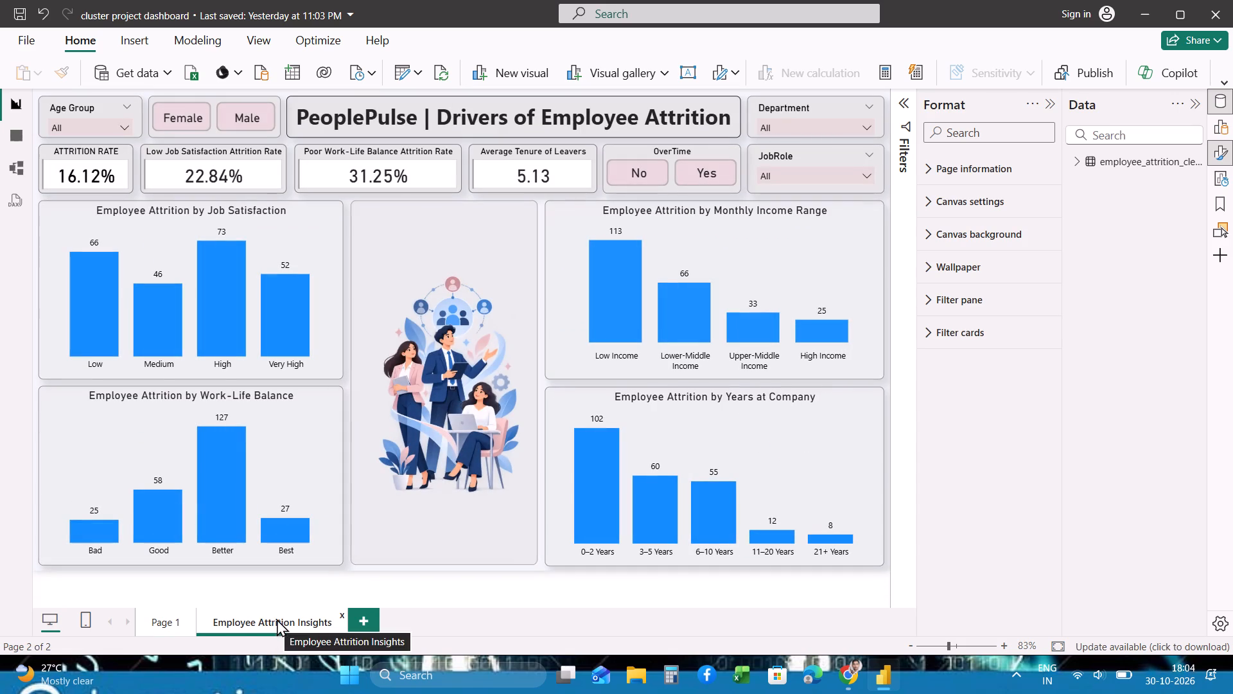
left_click(949, 582)
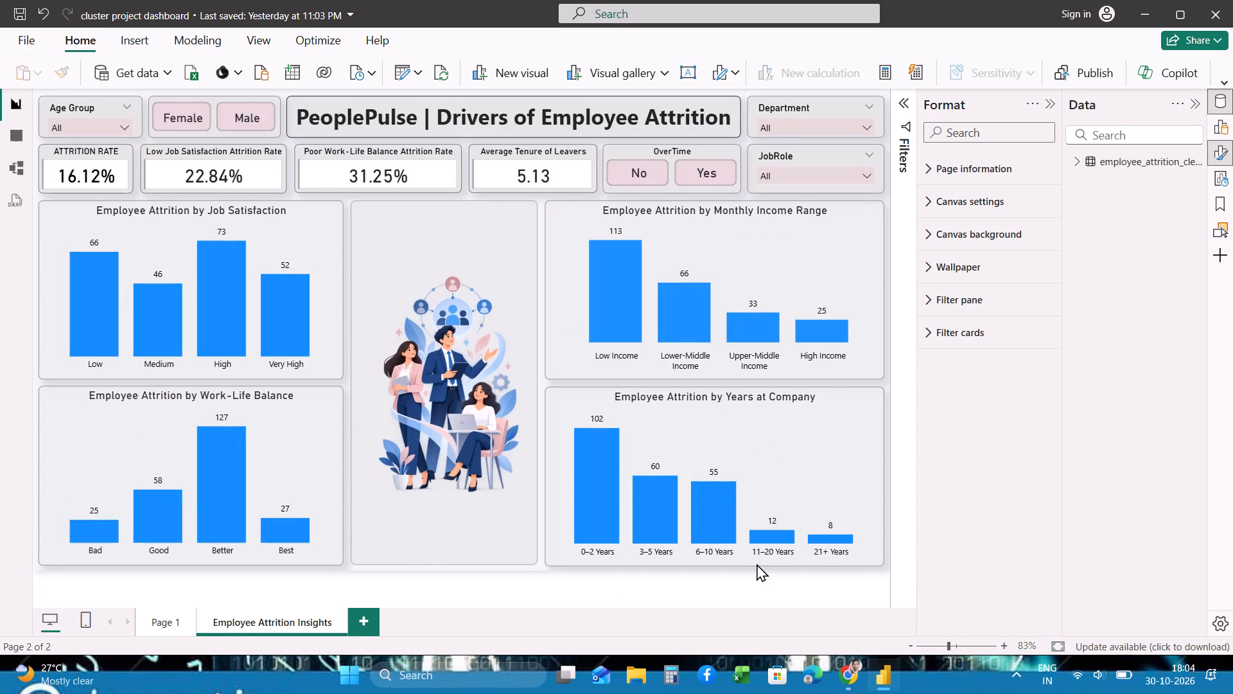
scroll(742, 547, "up", 2)
Check the dropdown lists of the Age Group, JobRole and Department slicers without selecting any filter.
left_click(128, 129)
left_click(128, 129)
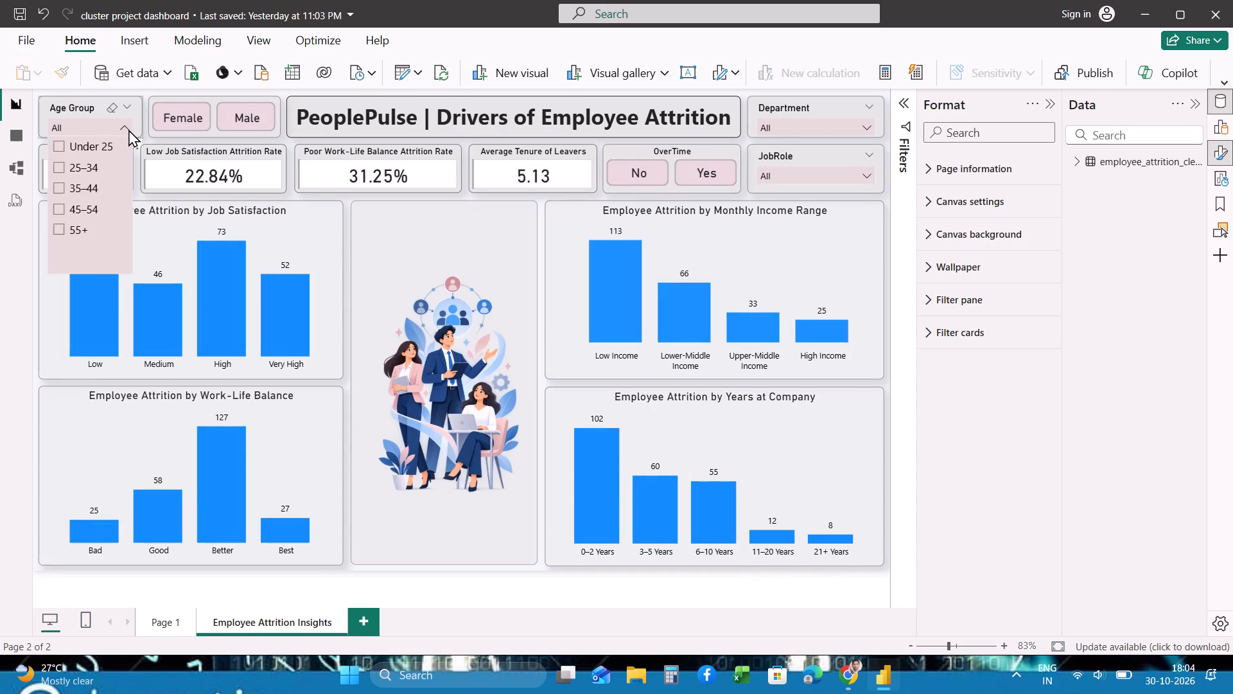
left_click(835, 175)
left_click(835, 175)
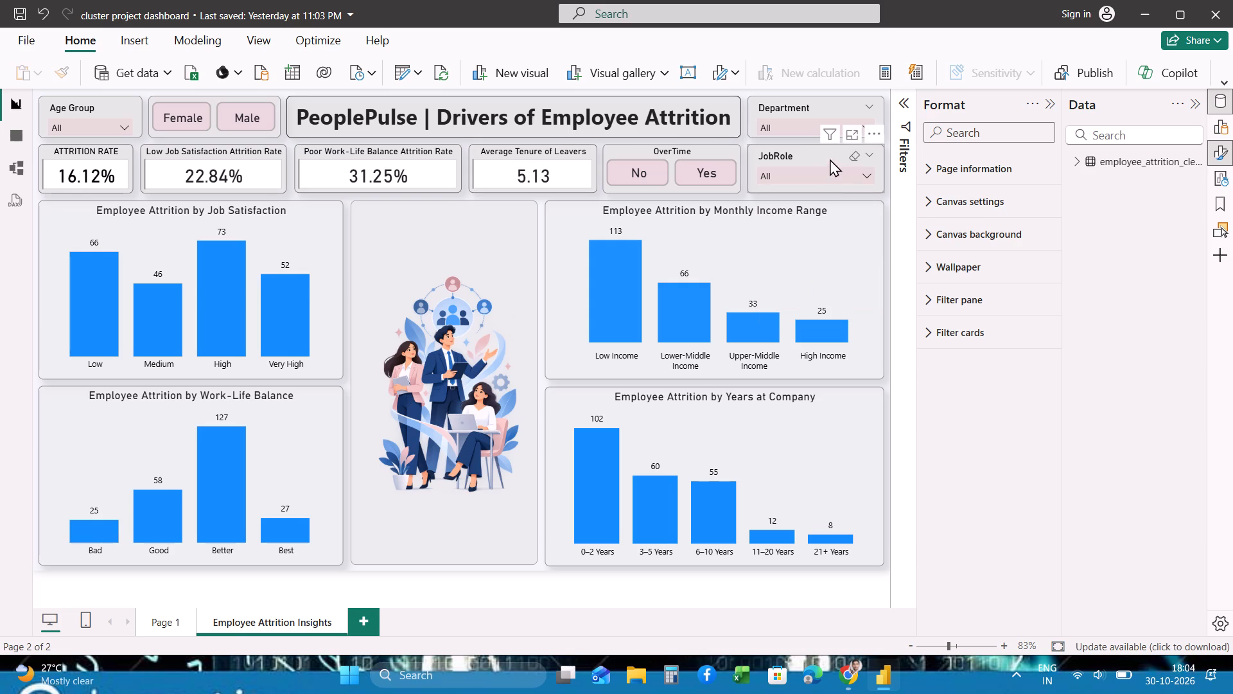
left_click(806, 126)
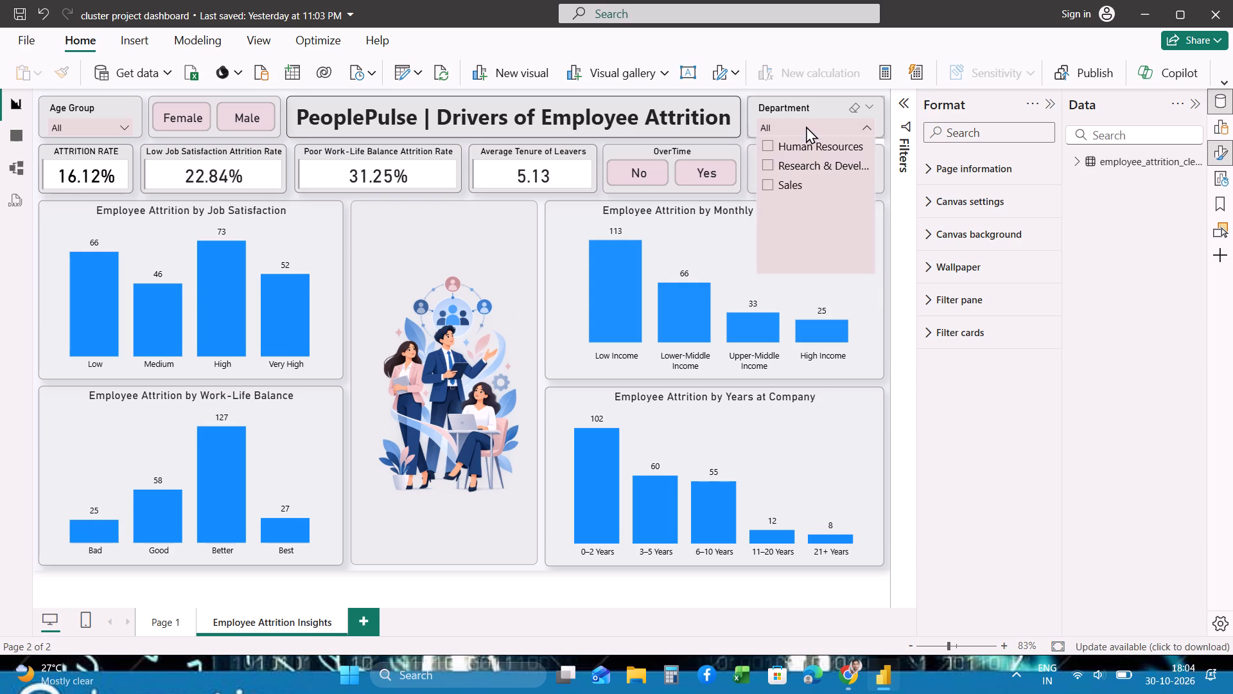
left_click(806, 126)
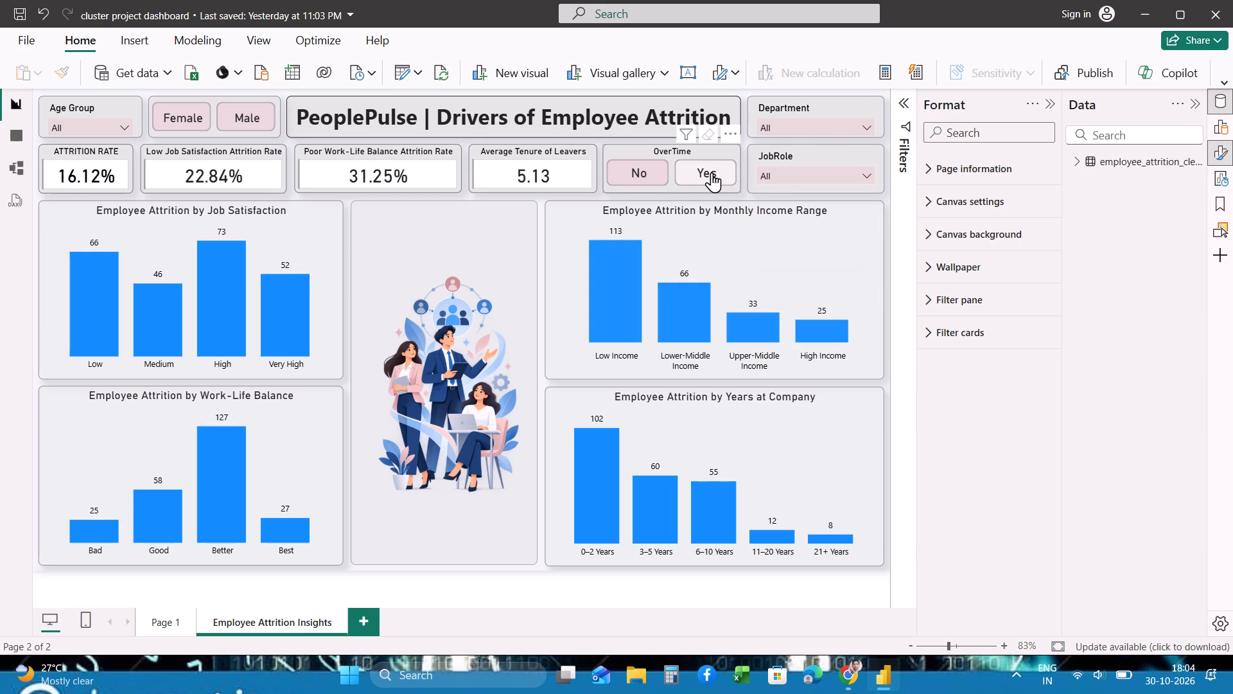
Test the OverTime slicer by filtering the page on Yes and on No, clearing the filter each time.
left_click(710, 172)
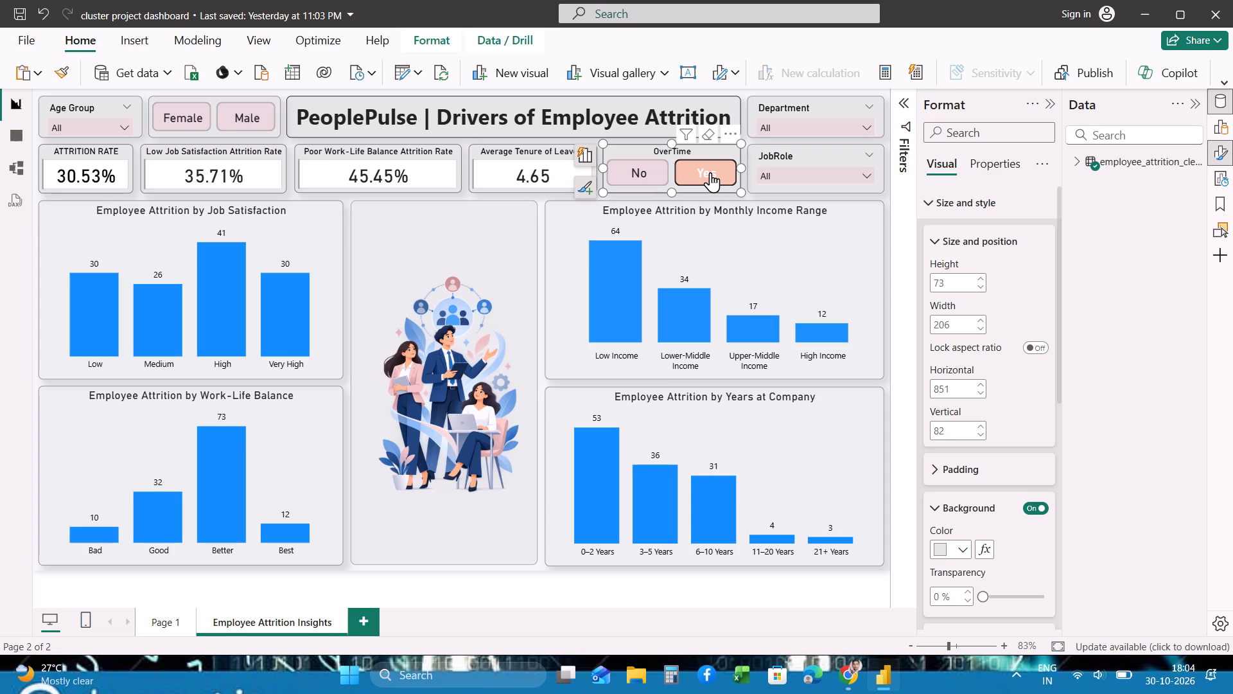
left_click(710, 172)
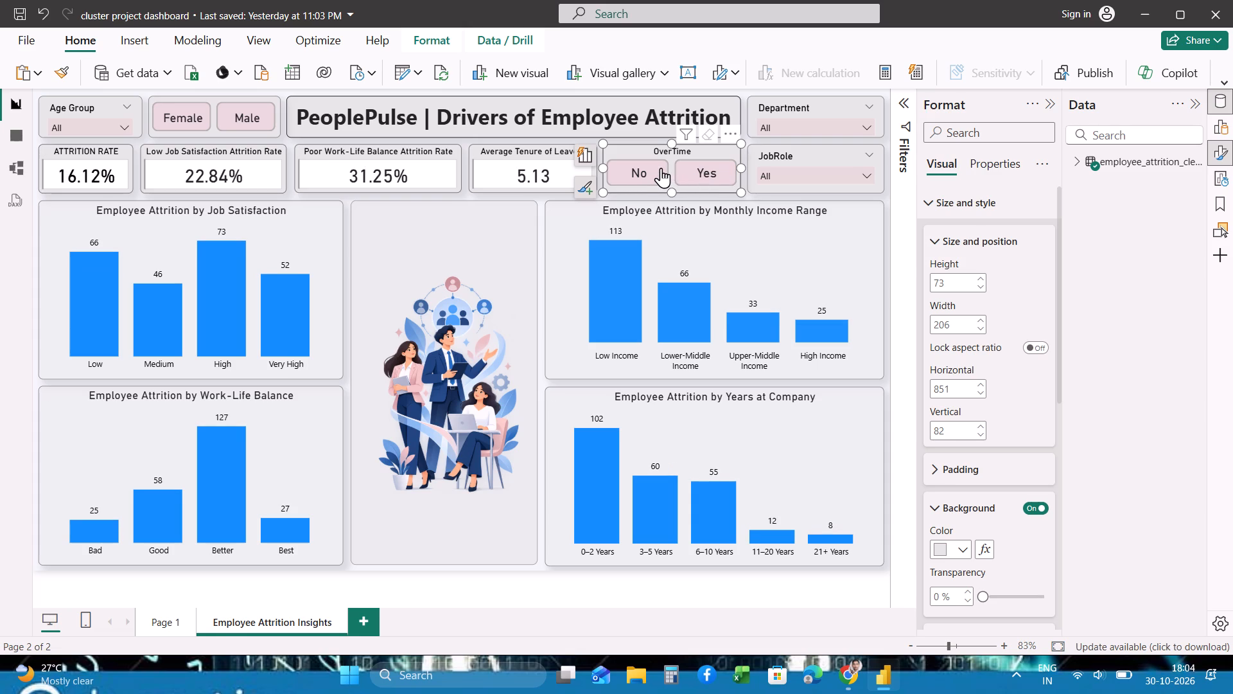
left_click(661, 167)
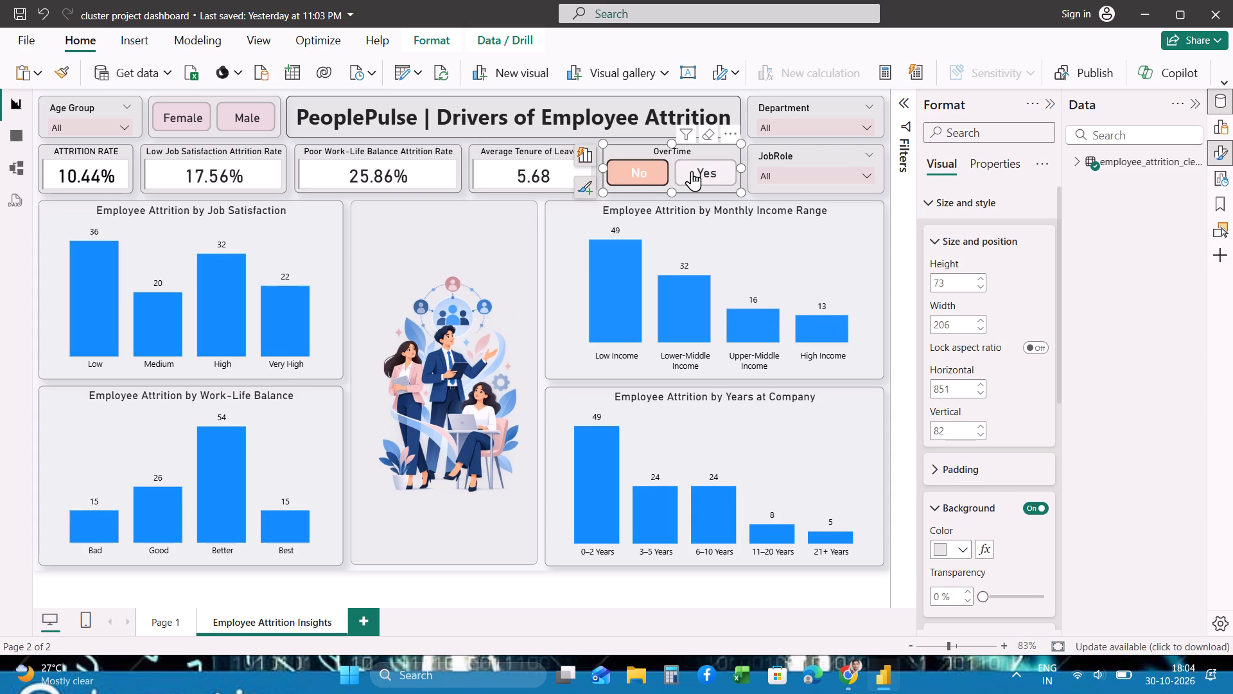
left_click(692, 171)
left_click(692, 171)
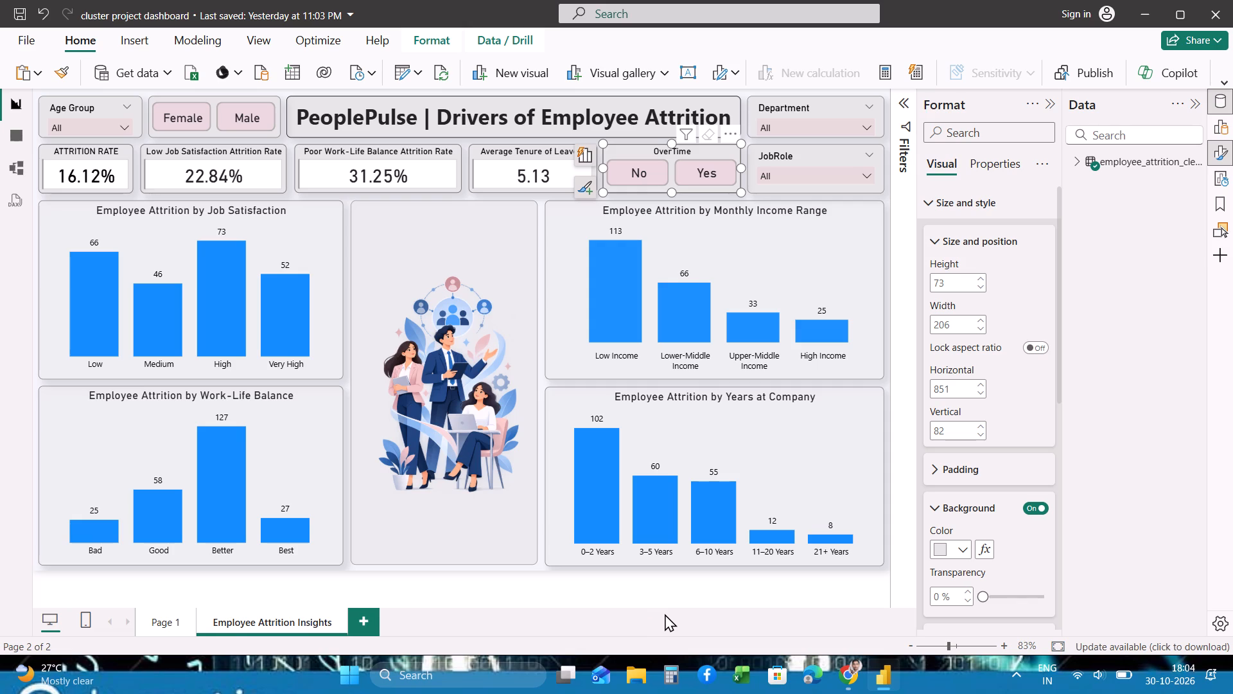
Collapse the Format and Data panes to enlarge the report canvas, and deselect the OverTime slicer.
left_click(1051, 104)
left_click(1196, 101)
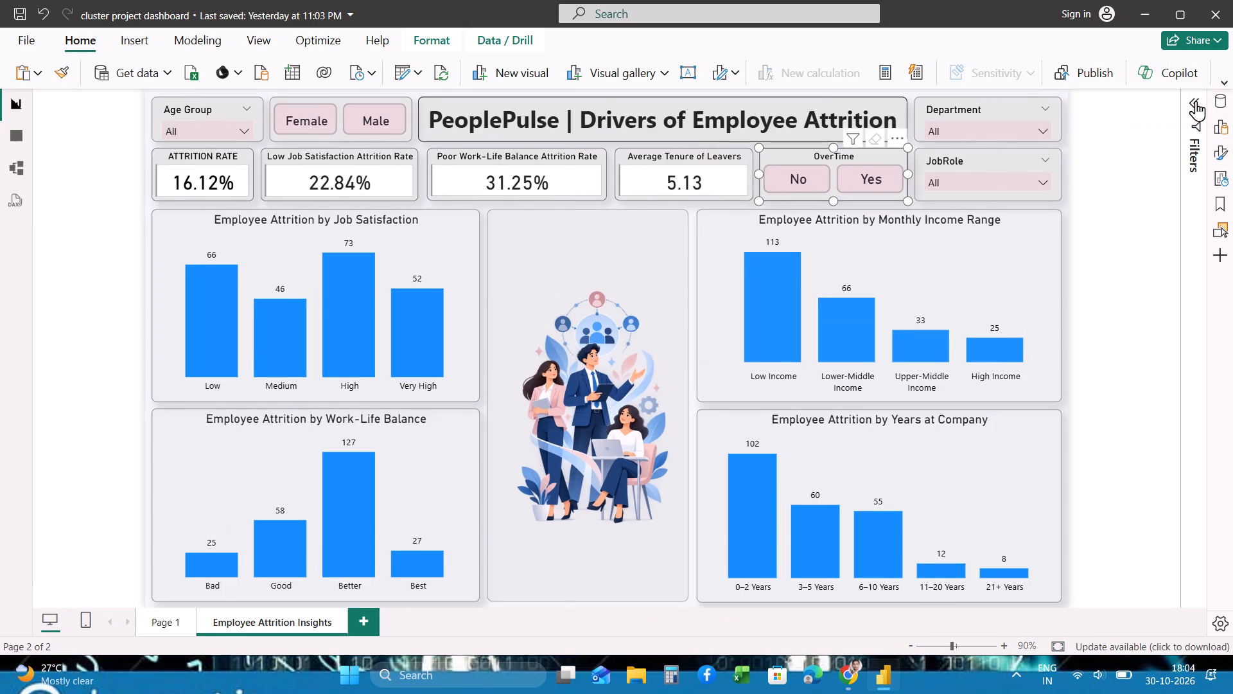
scroll(1156, 242, "up", 1)
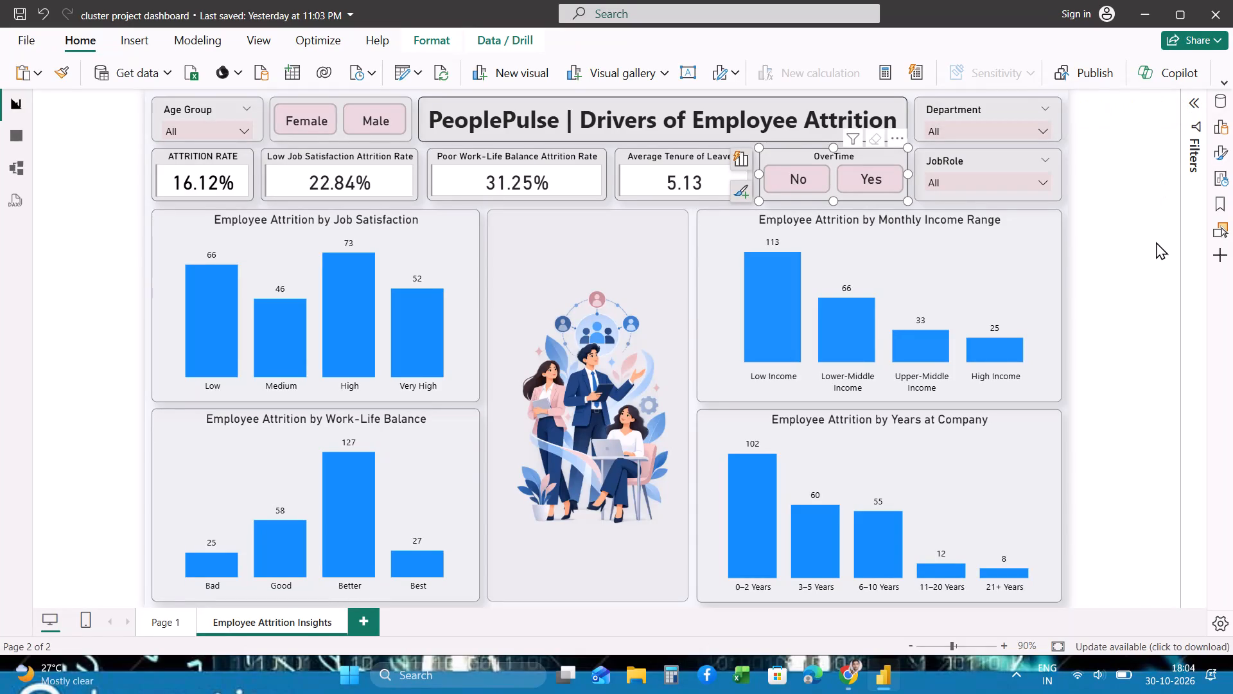
scroll(1156, 242, "down", 2)
scroll(1156, 242, "up", 1)
scroll(1156, 242, "down", 1)
left_click(1066, 267)
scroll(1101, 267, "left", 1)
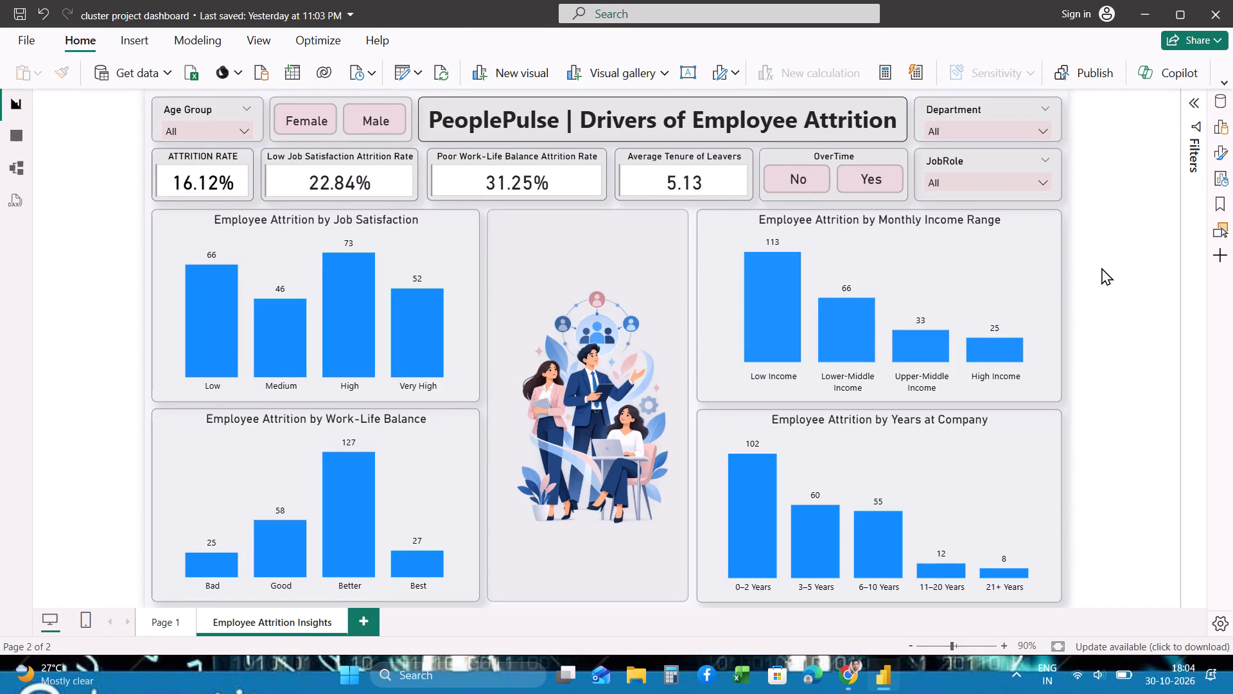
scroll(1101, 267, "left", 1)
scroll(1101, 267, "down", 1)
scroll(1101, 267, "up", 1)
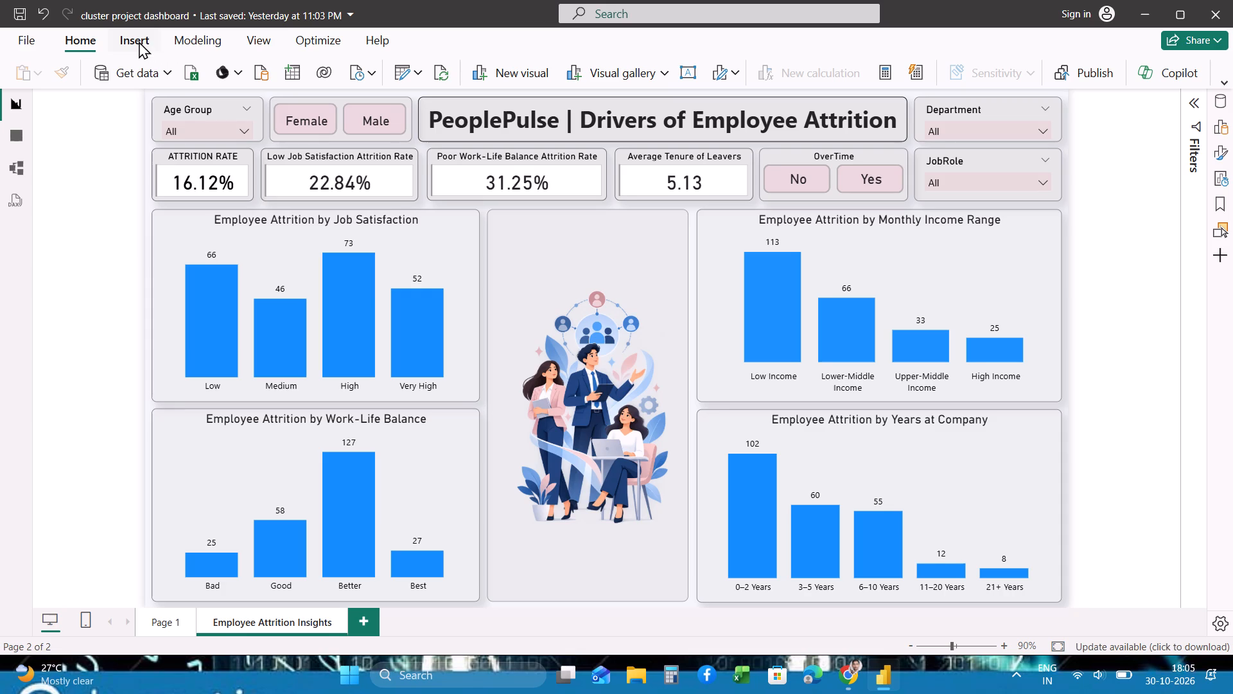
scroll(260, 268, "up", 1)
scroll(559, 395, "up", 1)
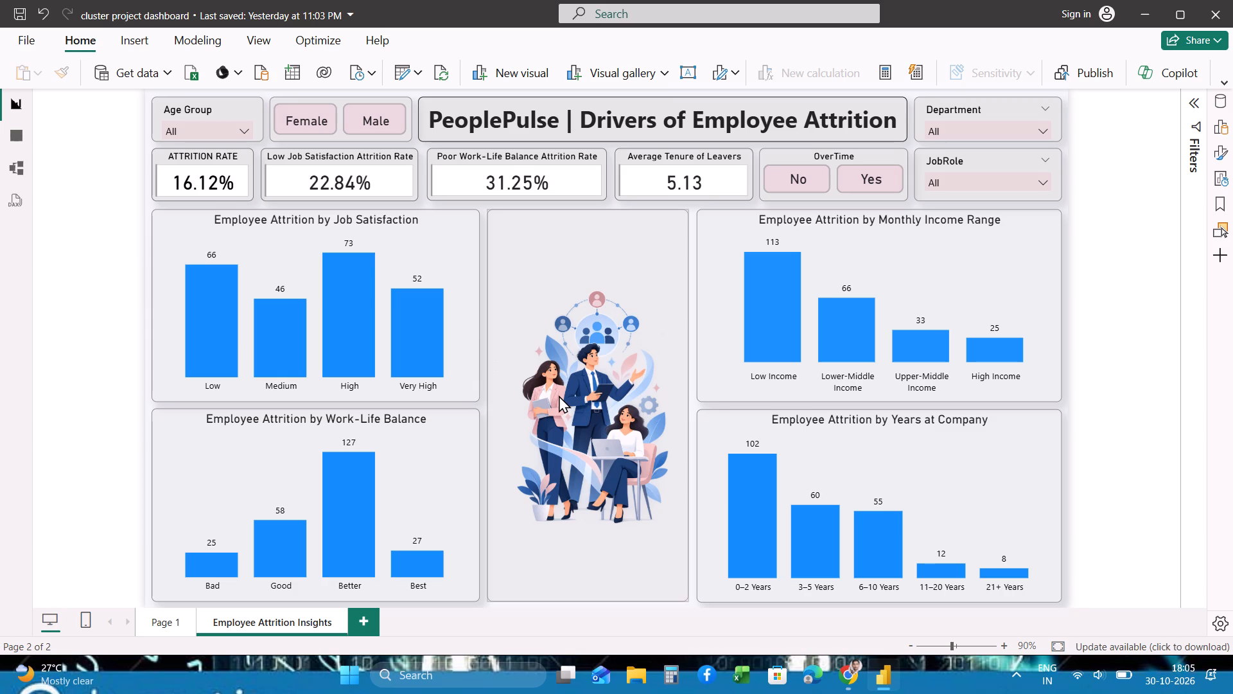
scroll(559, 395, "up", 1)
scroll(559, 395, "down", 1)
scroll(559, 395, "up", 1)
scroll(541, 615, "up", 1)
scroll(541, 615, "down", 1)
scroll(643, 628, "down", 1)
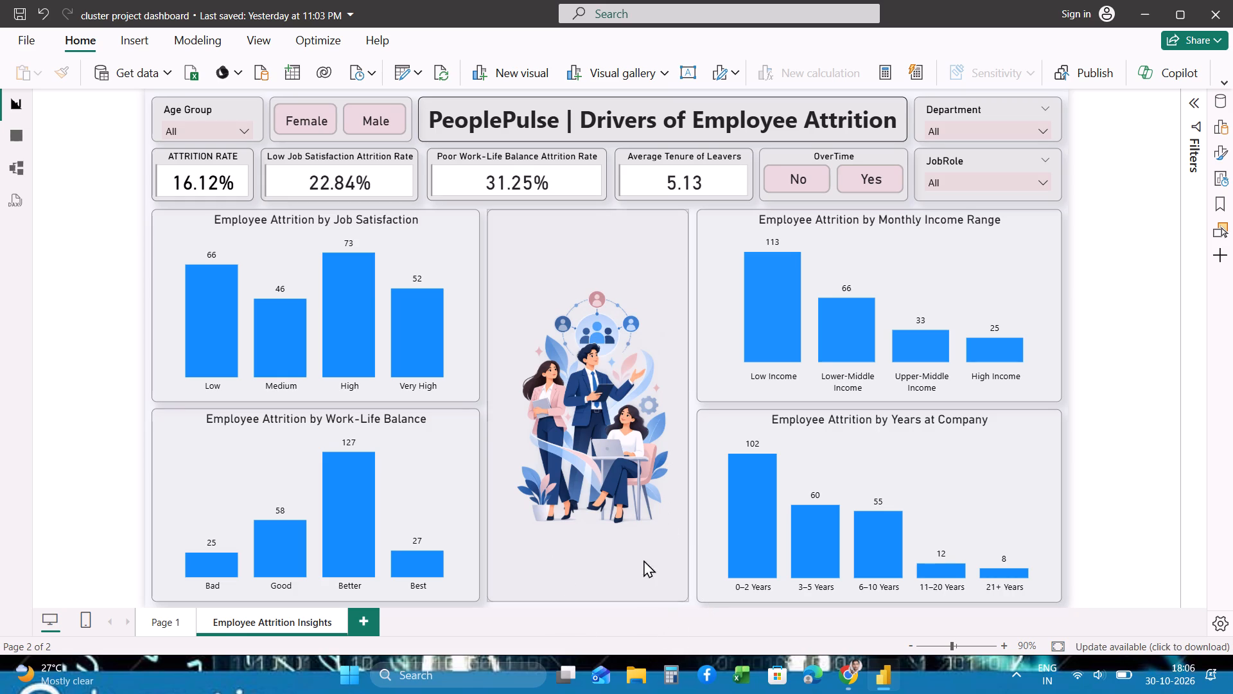
Compare Page 1 with the Employee Attrition Insights page in the enlarged view.
left_click(171, 625)
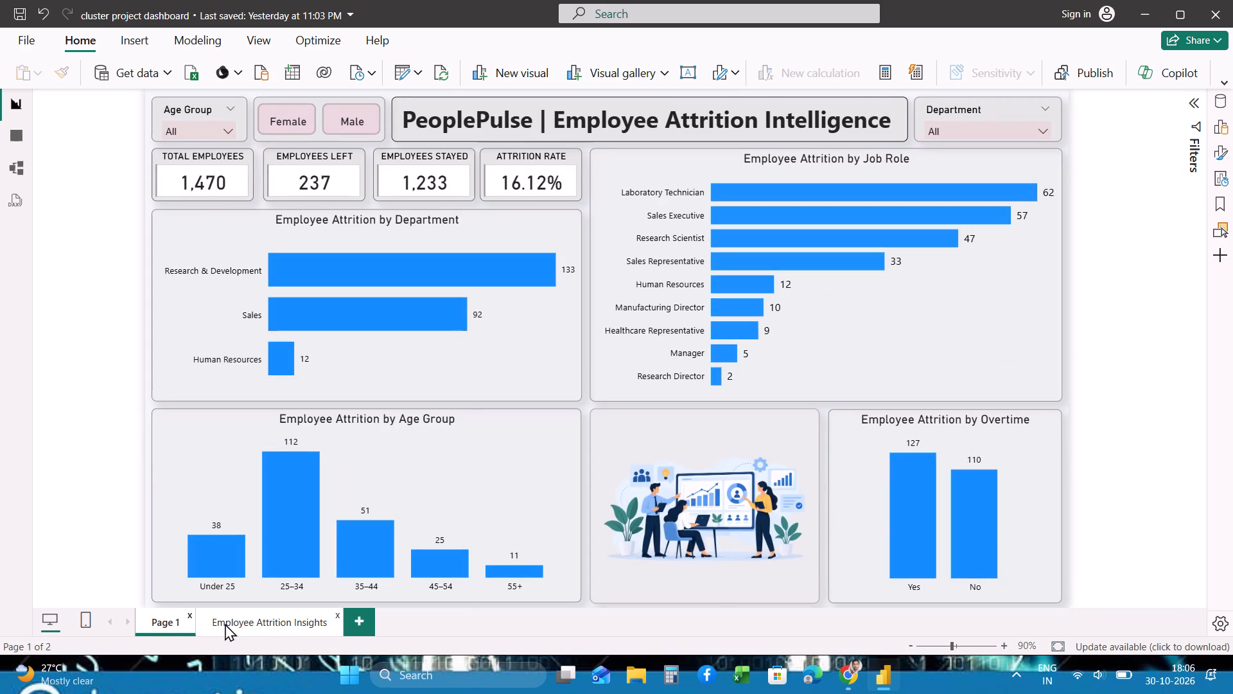
left_click(242, 622)
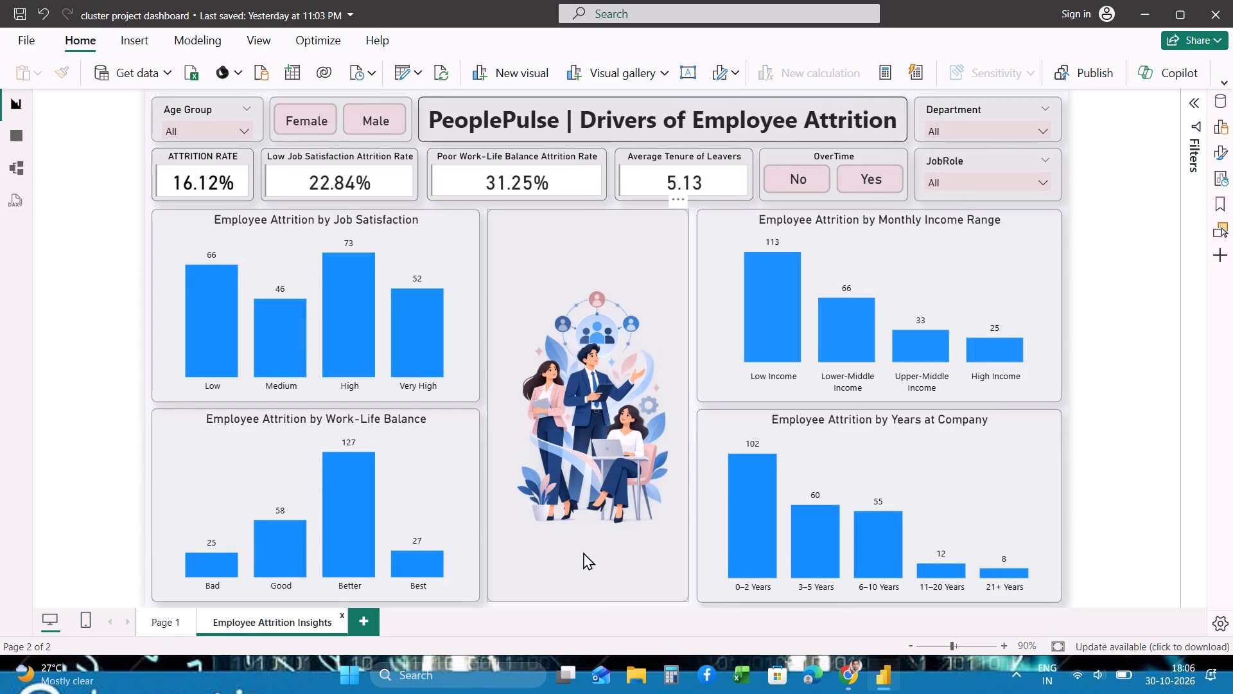
Turn on a shadow for the central illustration and set the shadow colour to medium grey from the theme colours.
left_click(583, 552)
double_click(583, 552)
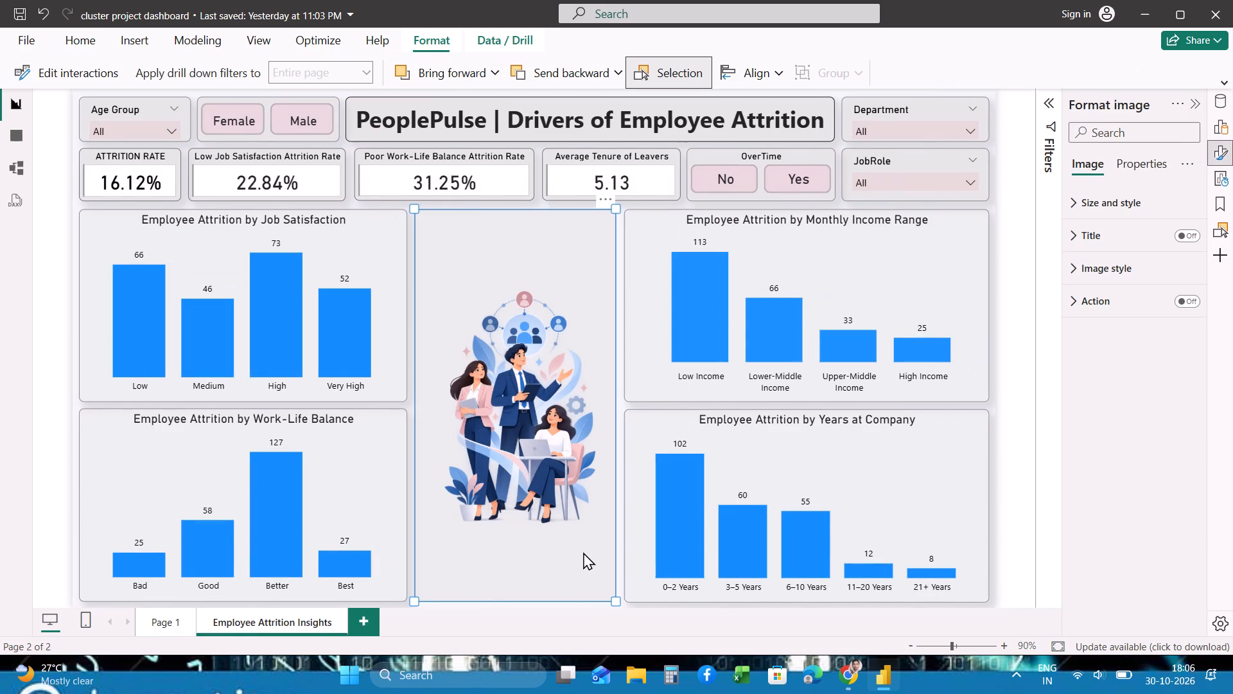
left_click(1075, 209)
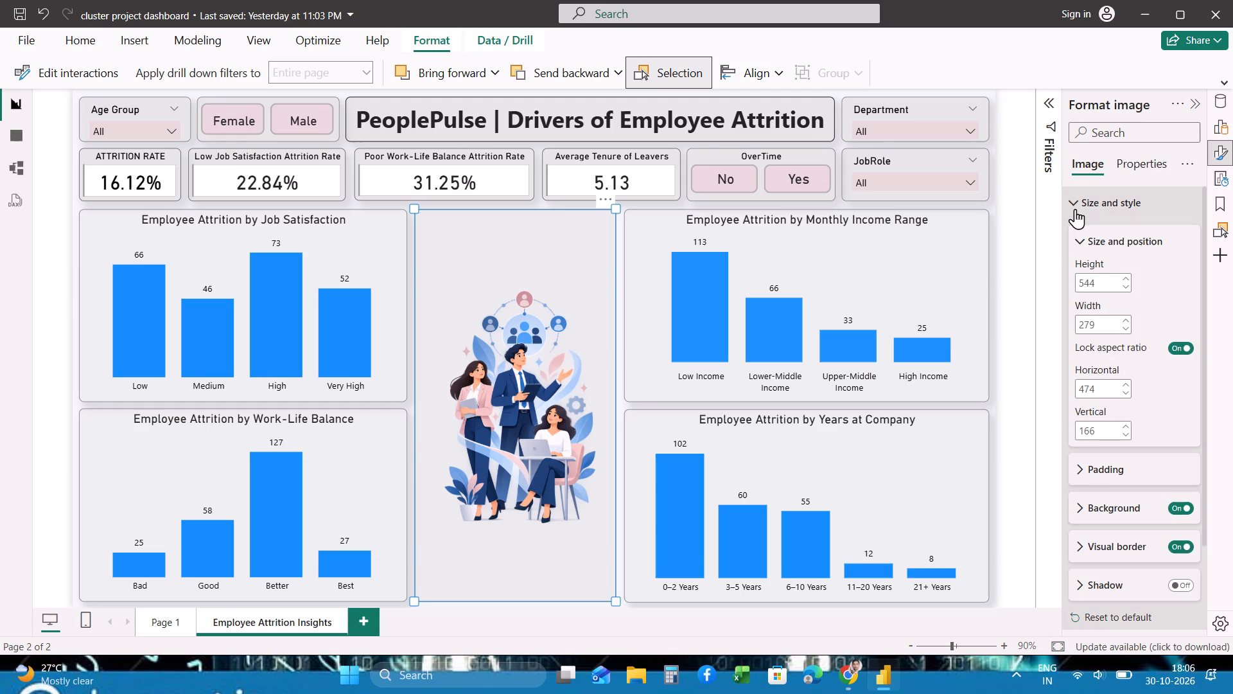
scroll(1096, 298, "down", 1)
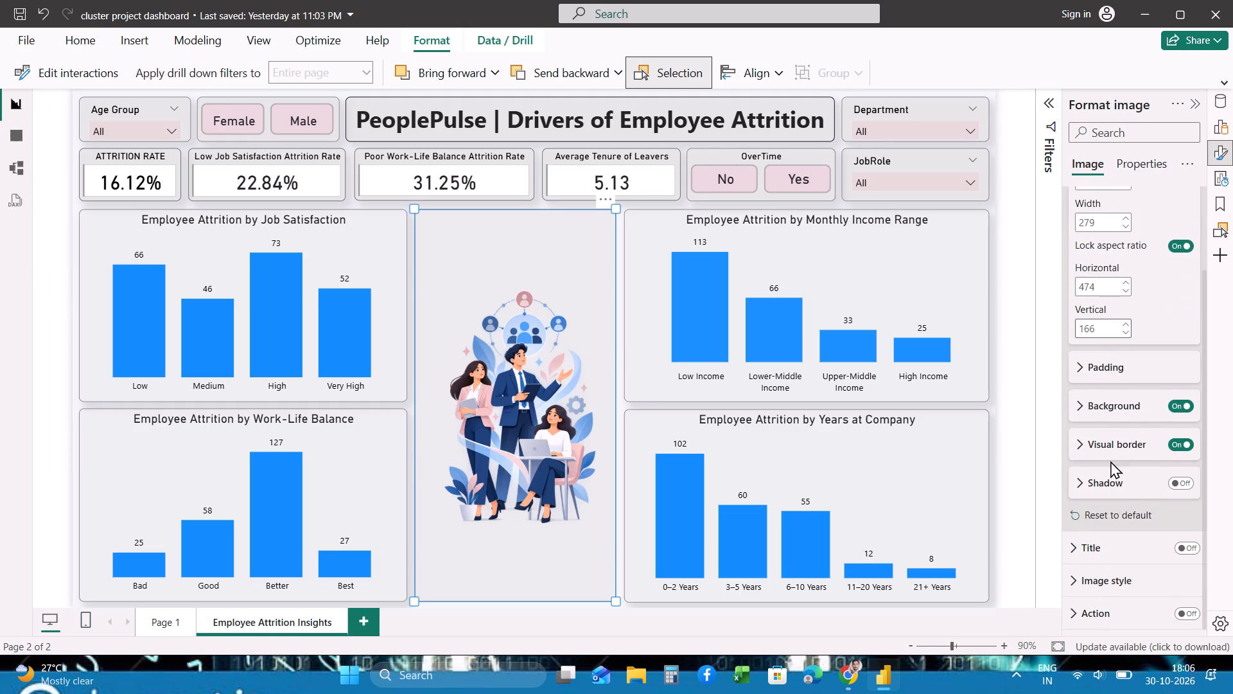
left_click(1178, 485)
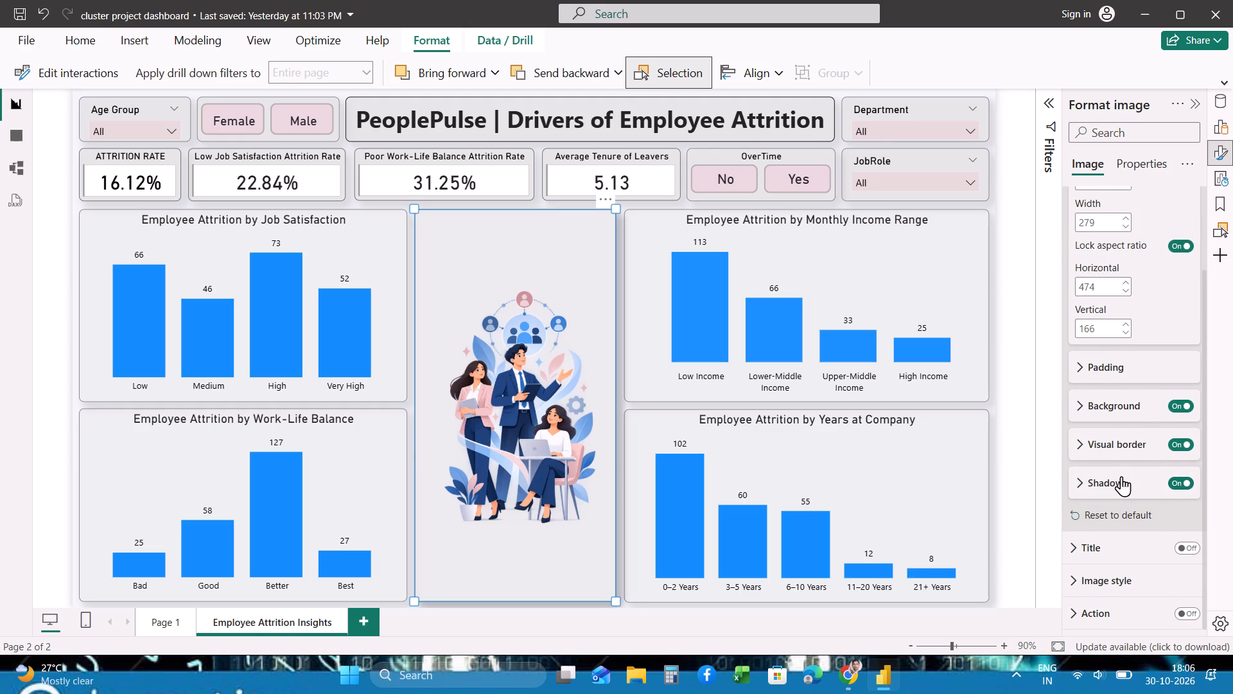
left_click(1085, 476)
scroll(1085, 476, "down", 1)
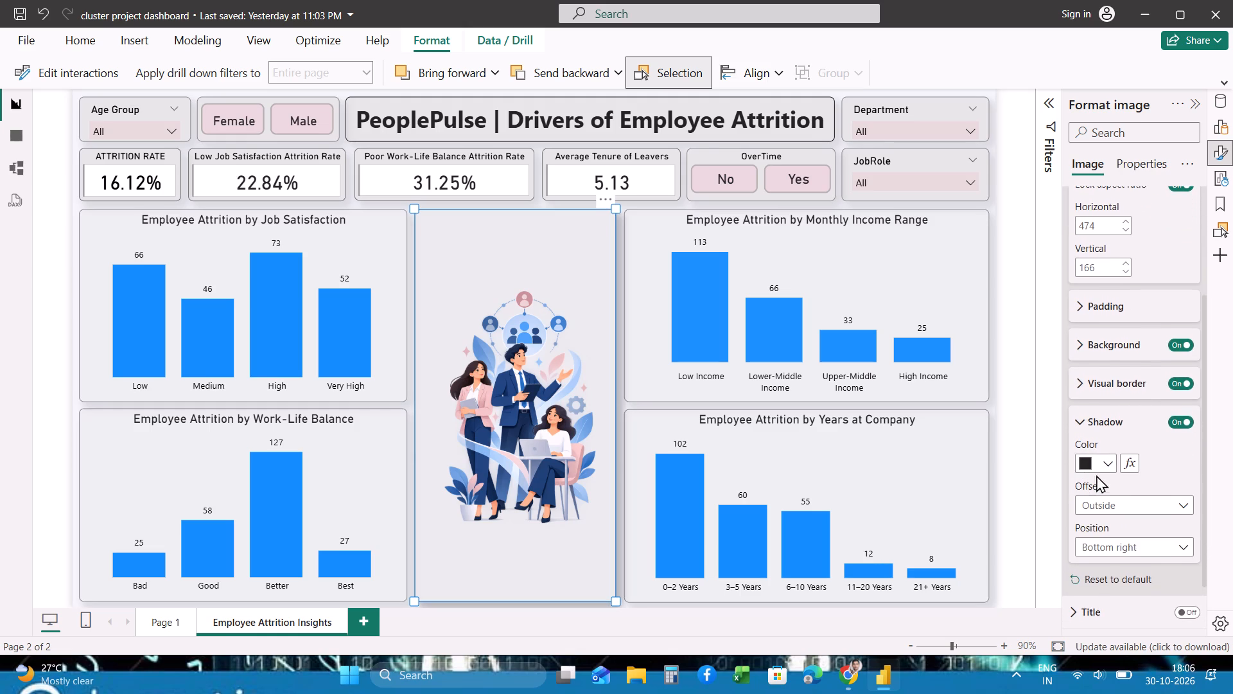
scroll(1109, 468, "down", 1)
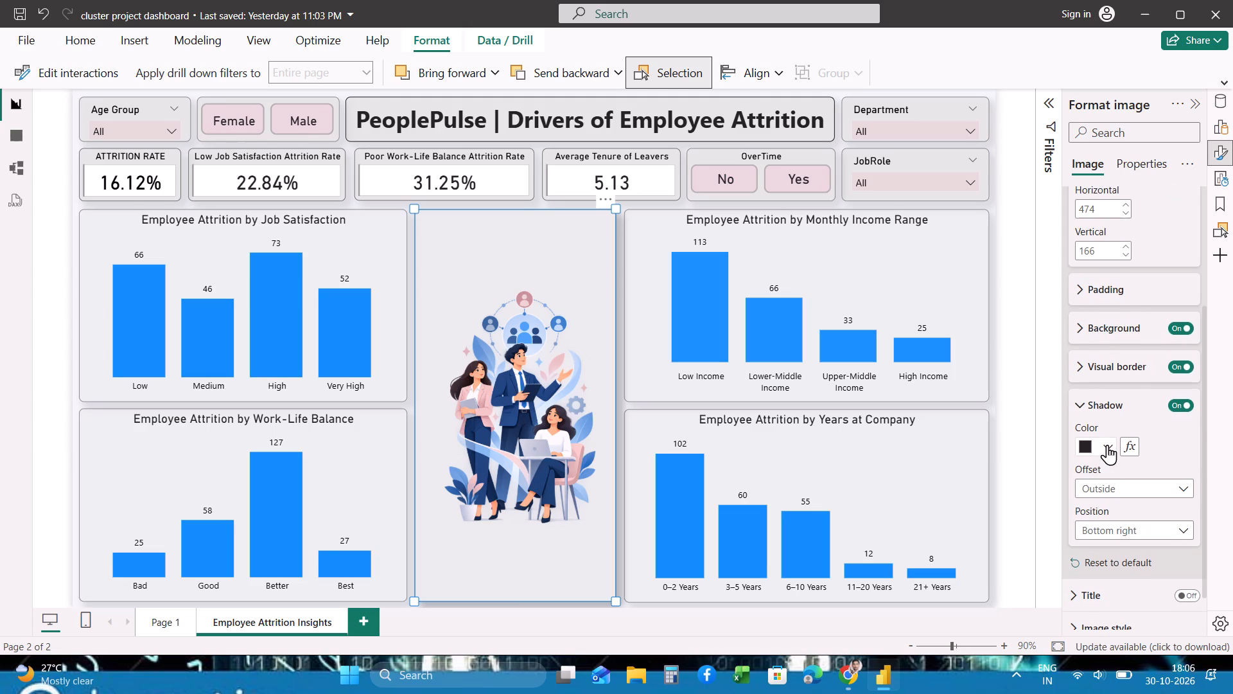
left_click(1107, 445)
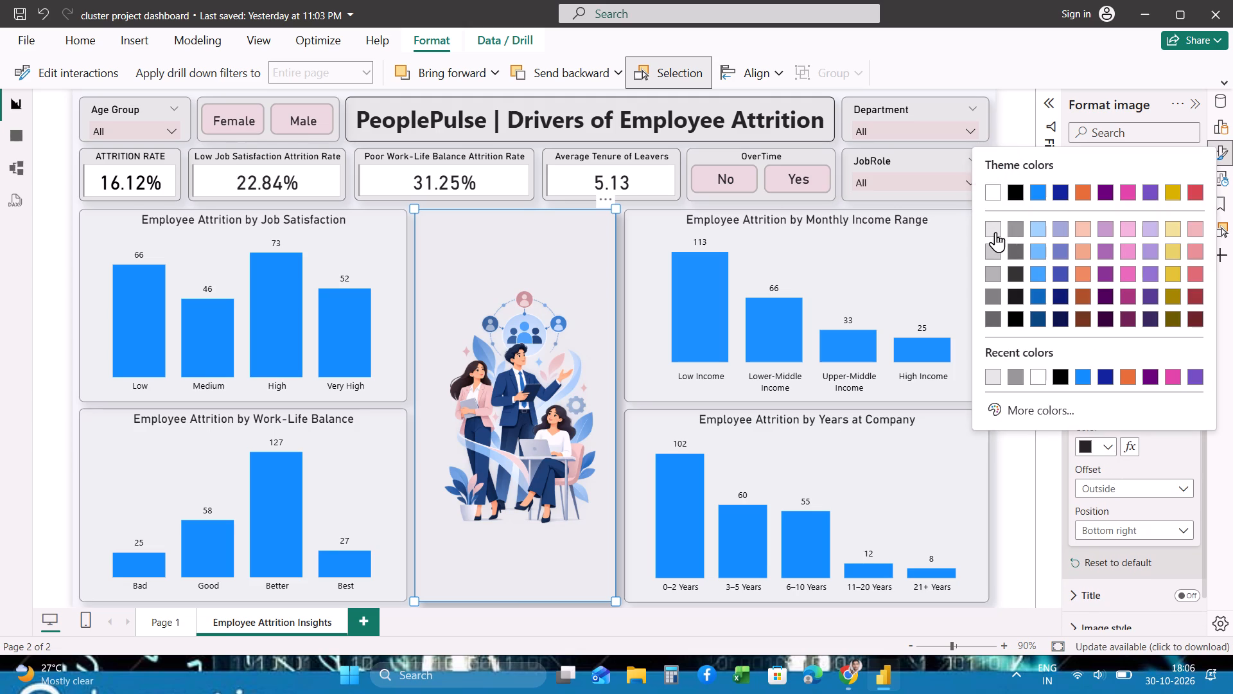
left_click(1019, 229)
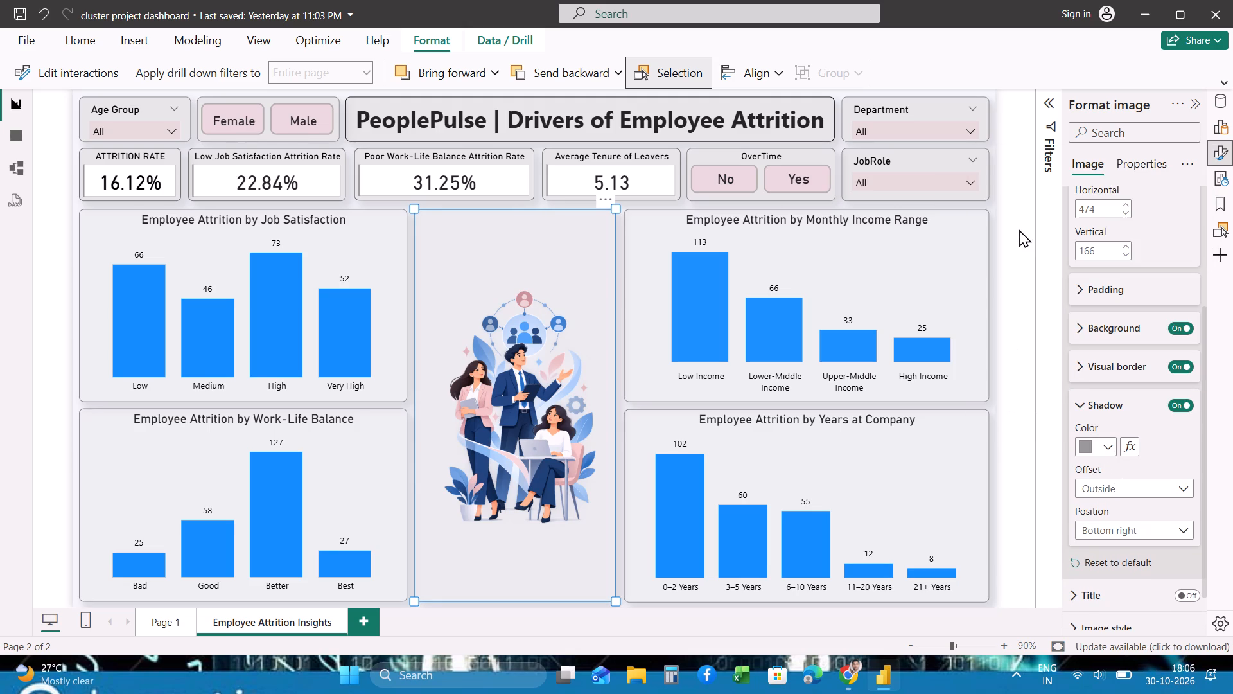
left_click(1013, 273)
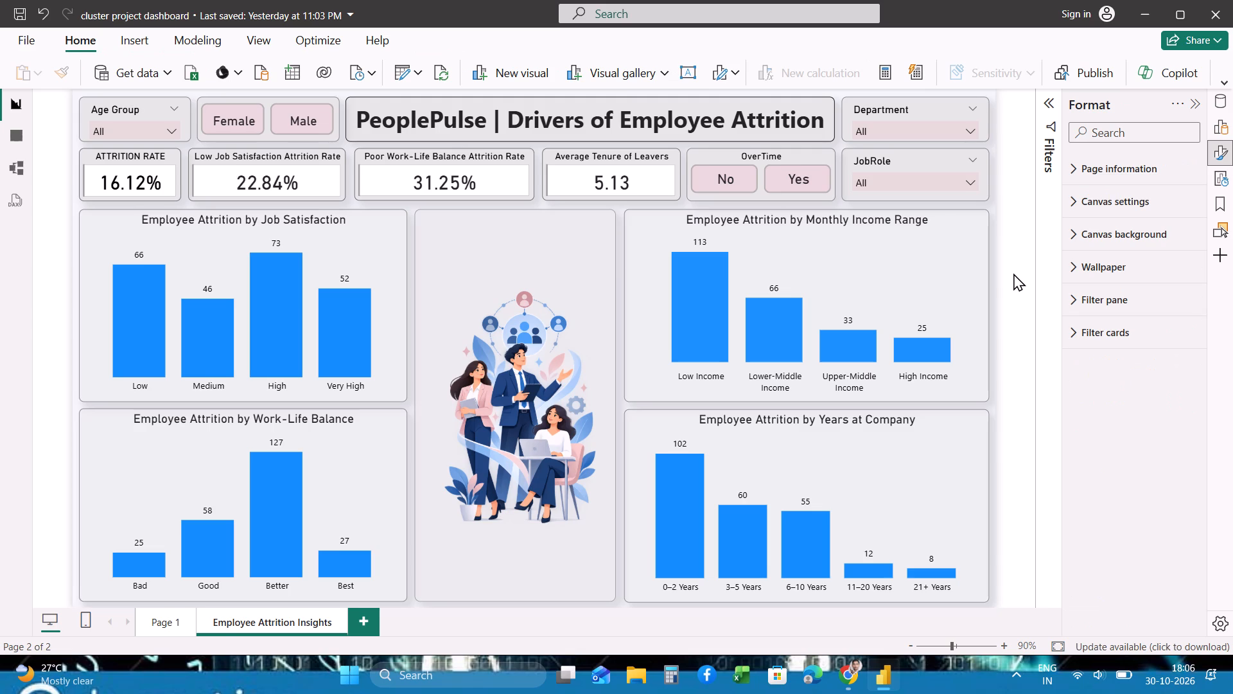
Compare the look of Page 1 with the Employee Attrition Insights page.
scroll(1013, 273, "up", 2)
scroll(1013, 273, "down", 2)
left_click(168, 623)
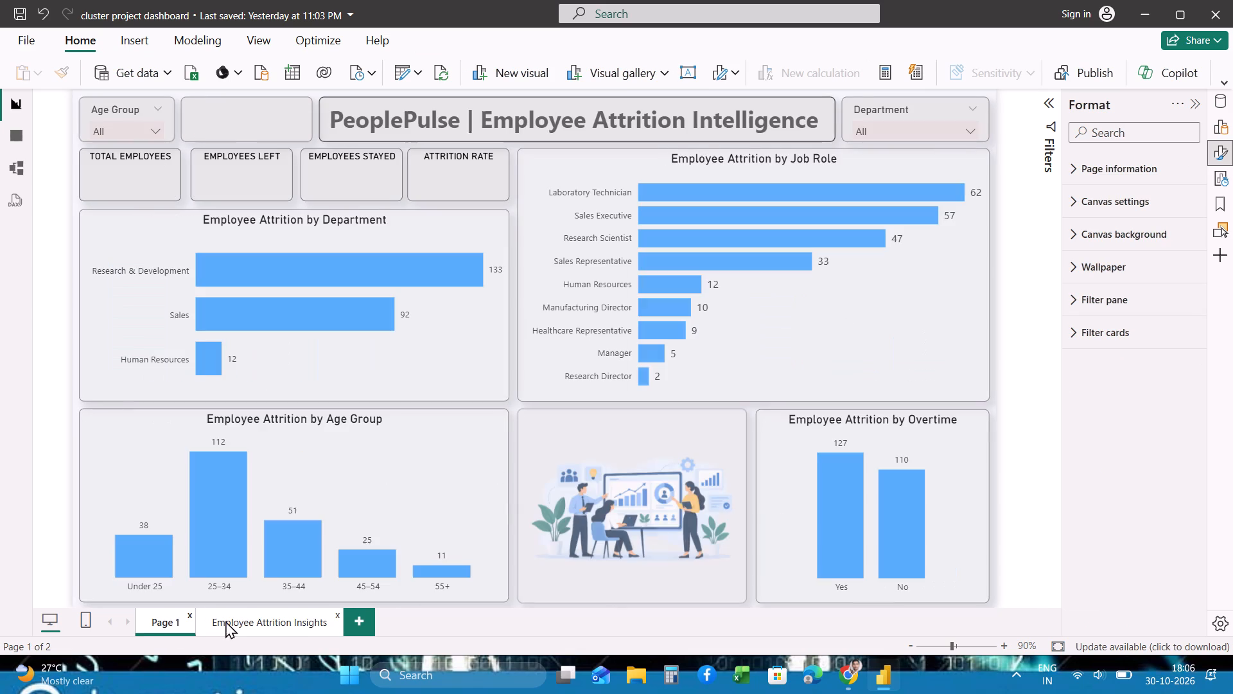
left_click(276, 625)
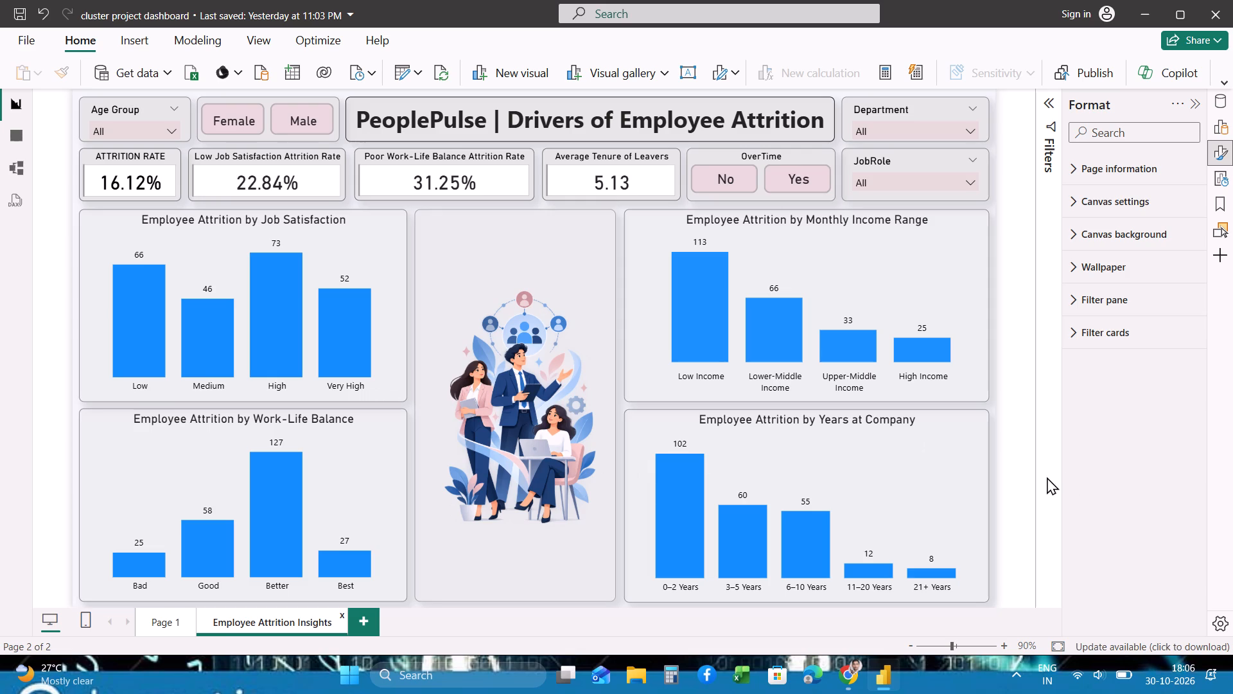
left_click(1019, 469)
Capture a screen snip of the full Page 1 report canvas.
key("Print")
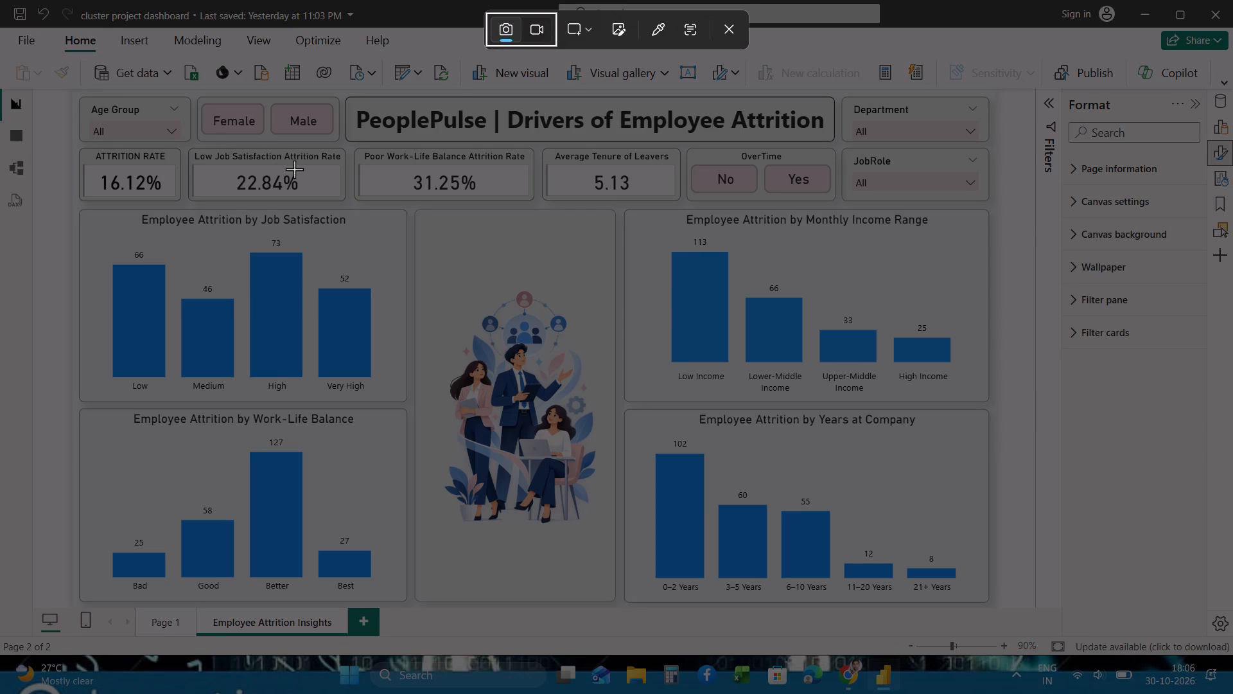
key("Escape")
left_click(168, 620)
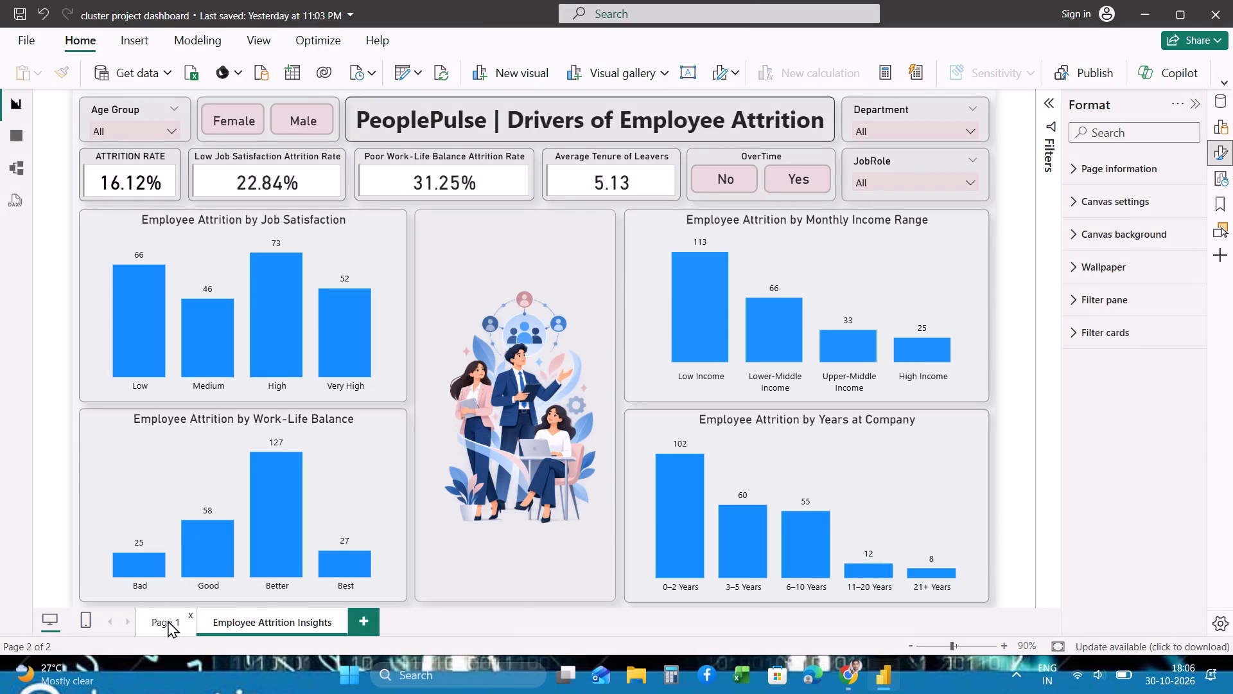
key("Print")
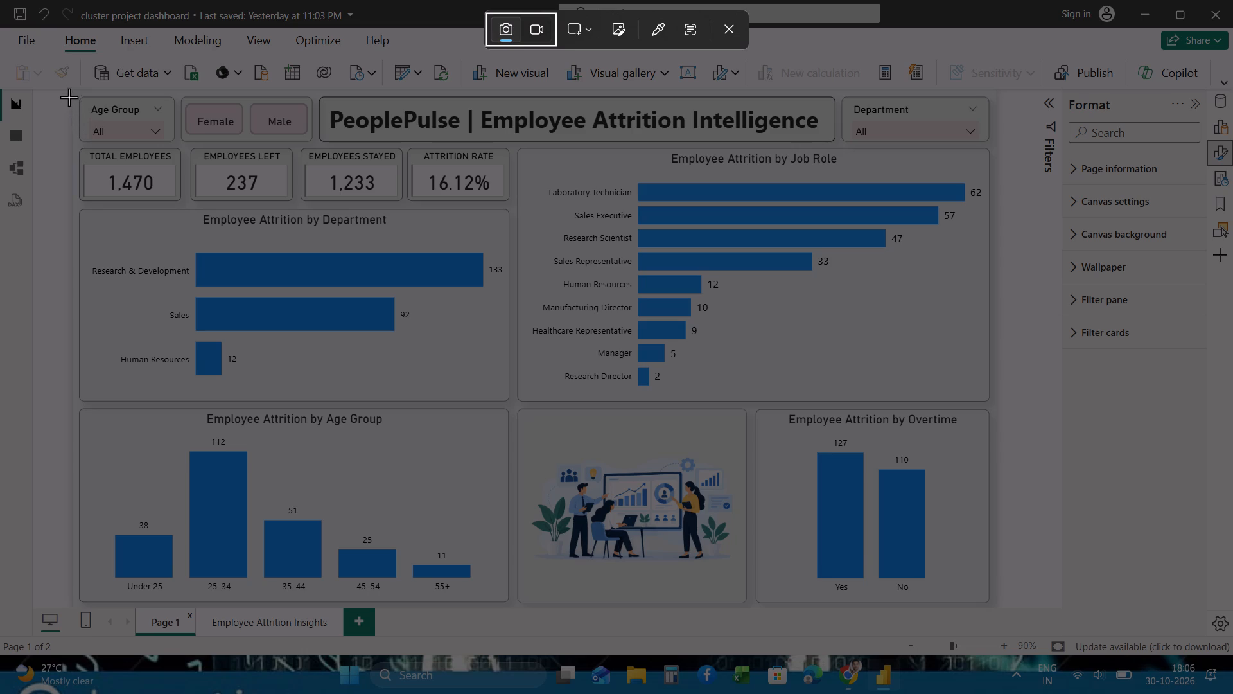
left_click_drag(66, 90, 986, 635)
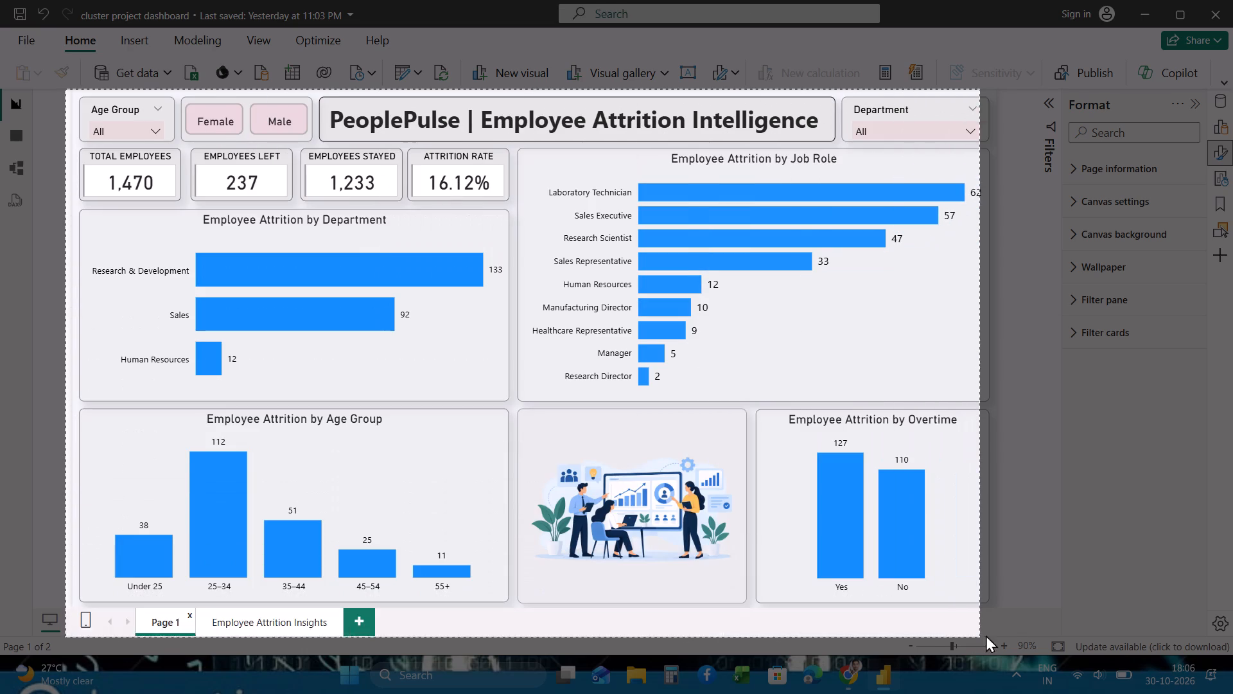
left_click_drag(986, 635, 1005, 607)
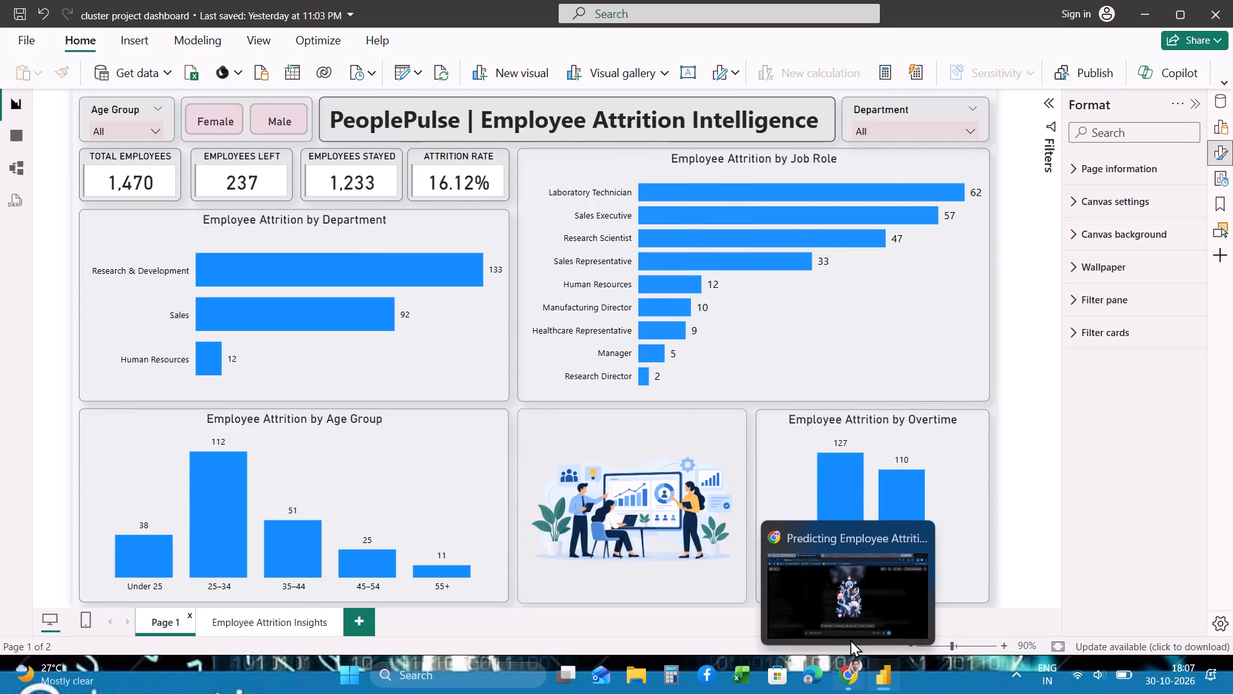
Switch to ChatGPT in Chrome, close the enlarged illustration, and attach the Page 1 snip to a new chat message.
left_click(852, 628)
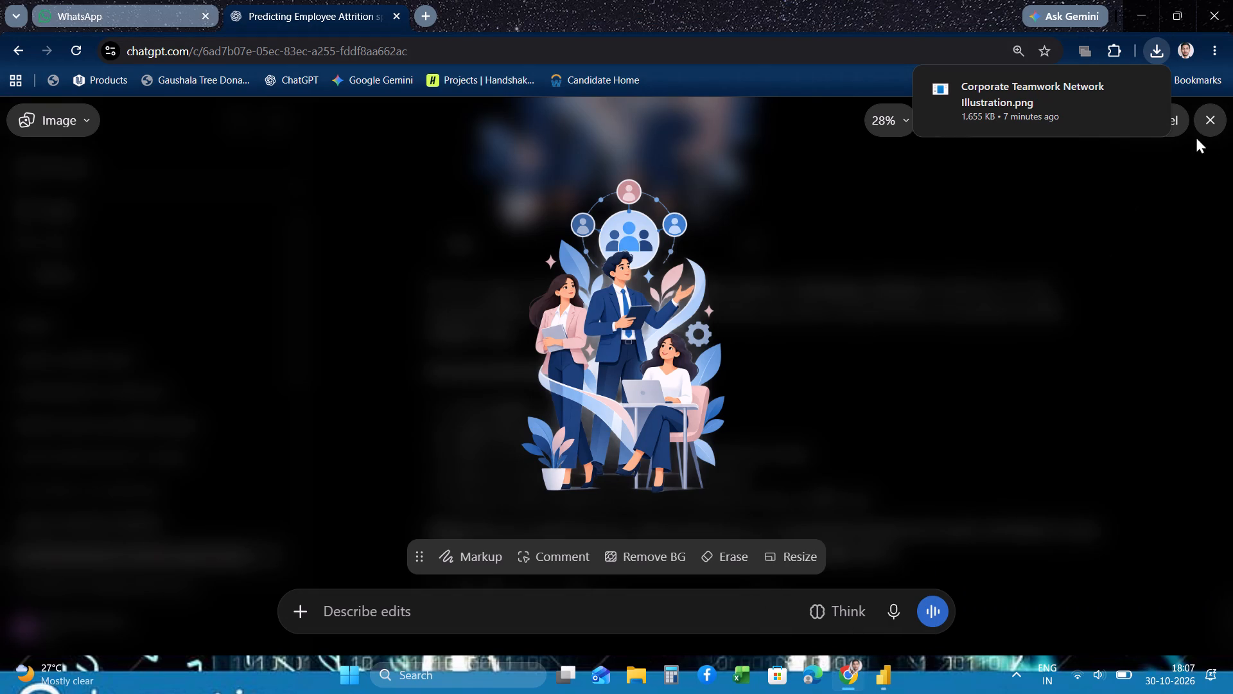
left_click(1209, 128)
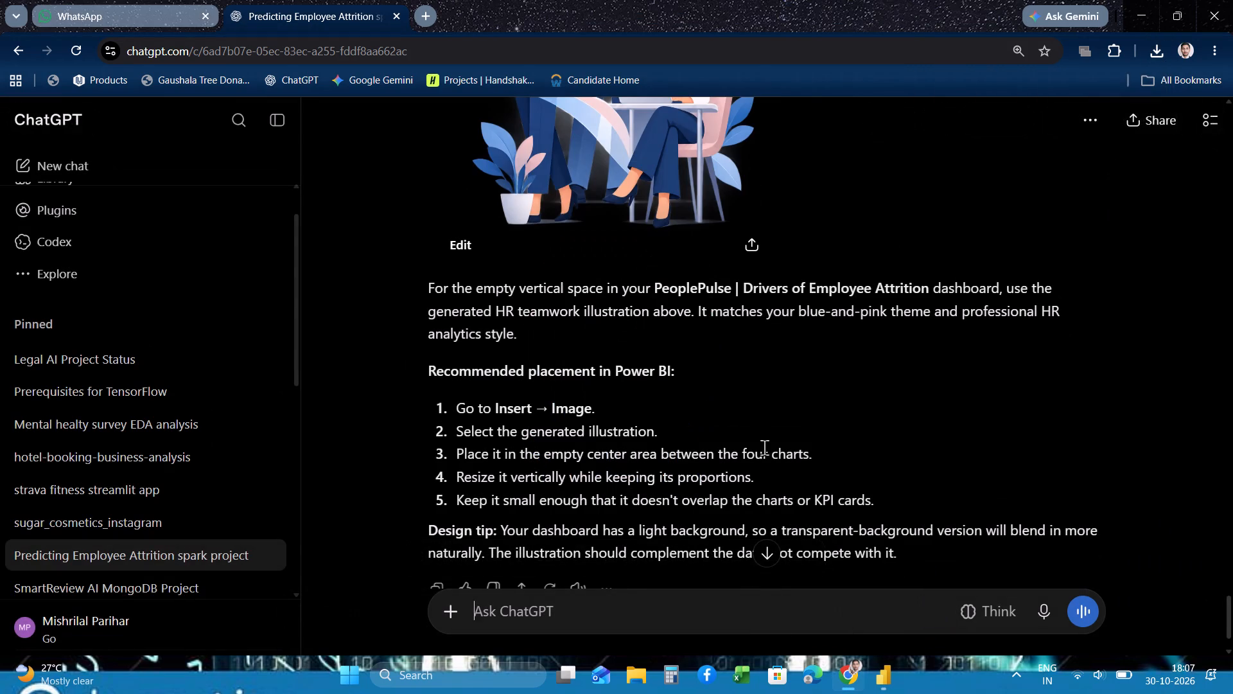
left_click(557, 620)
key("ctrl+v")
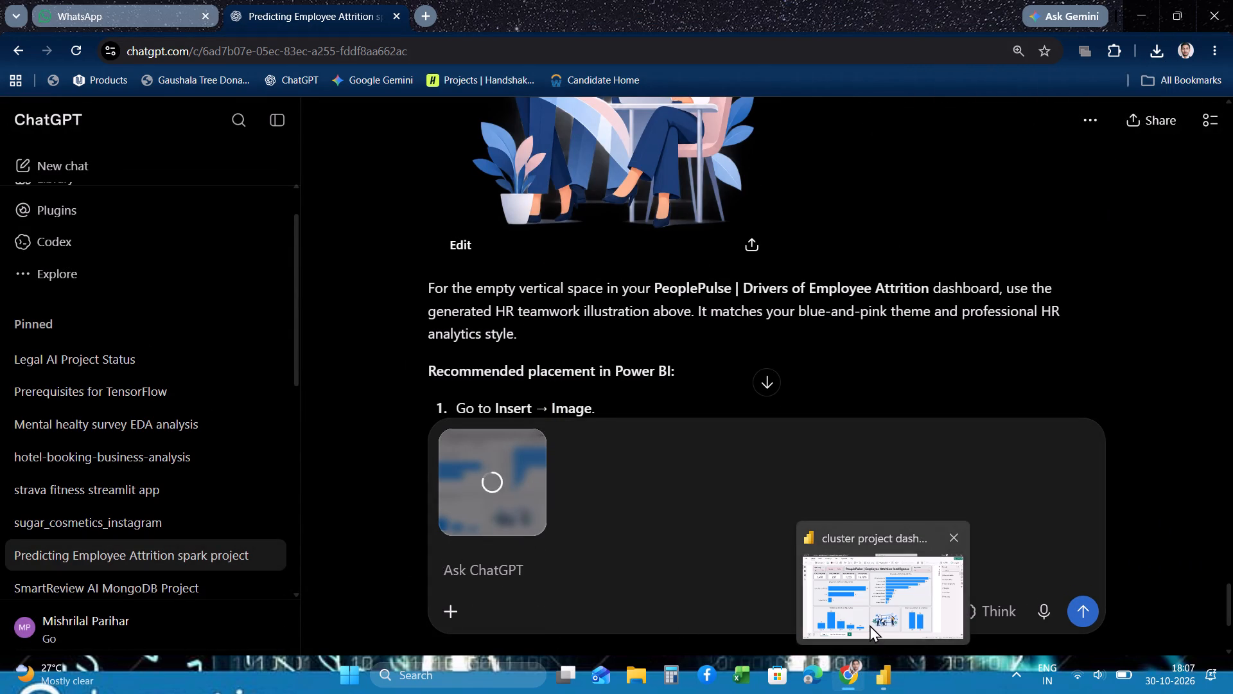
left_click(870, 625)
left_click(298, 630)
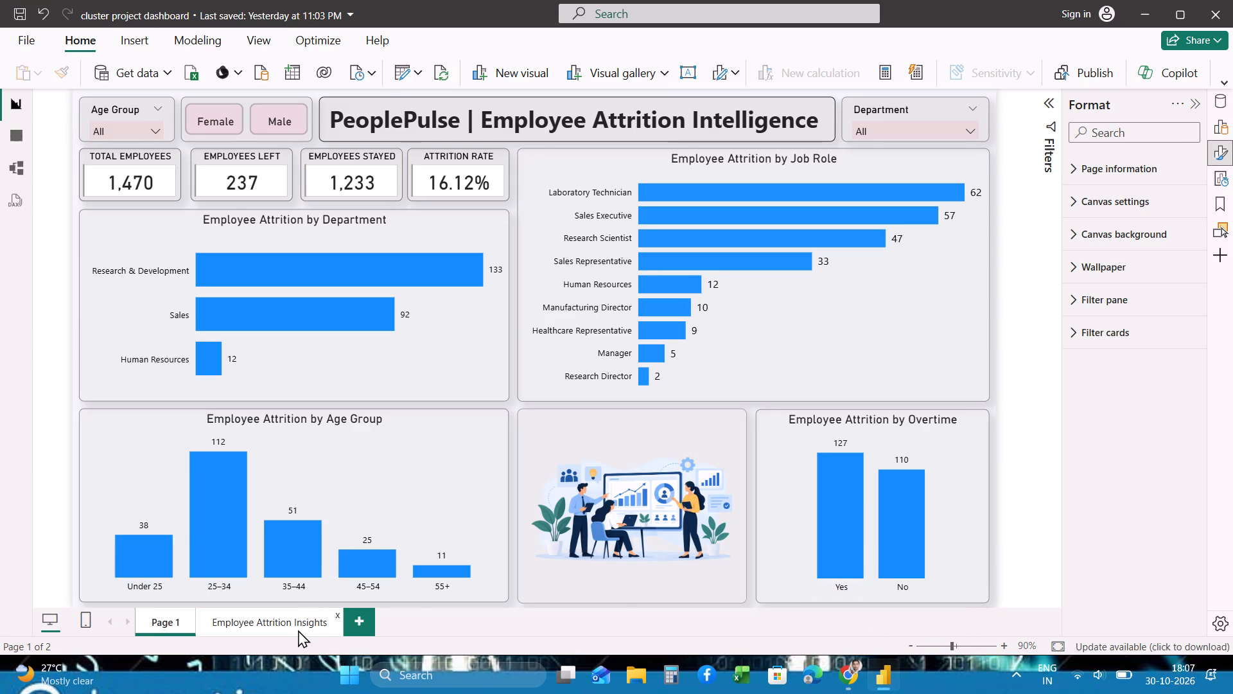
key("Print")
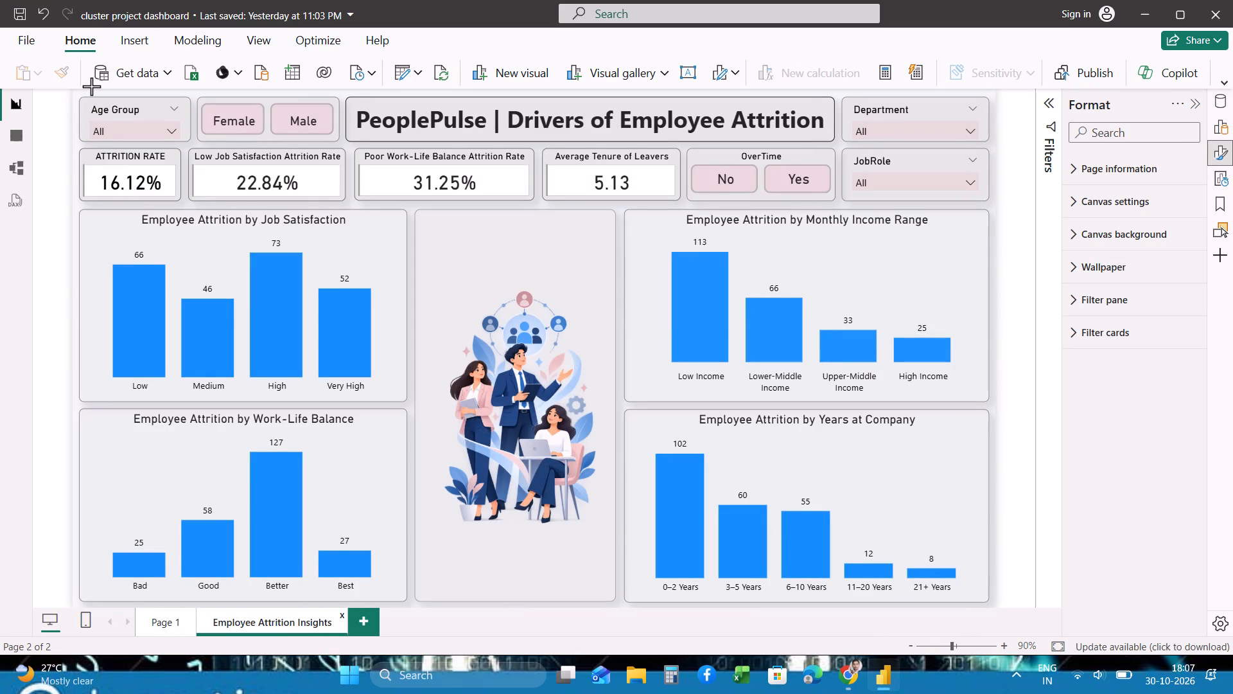
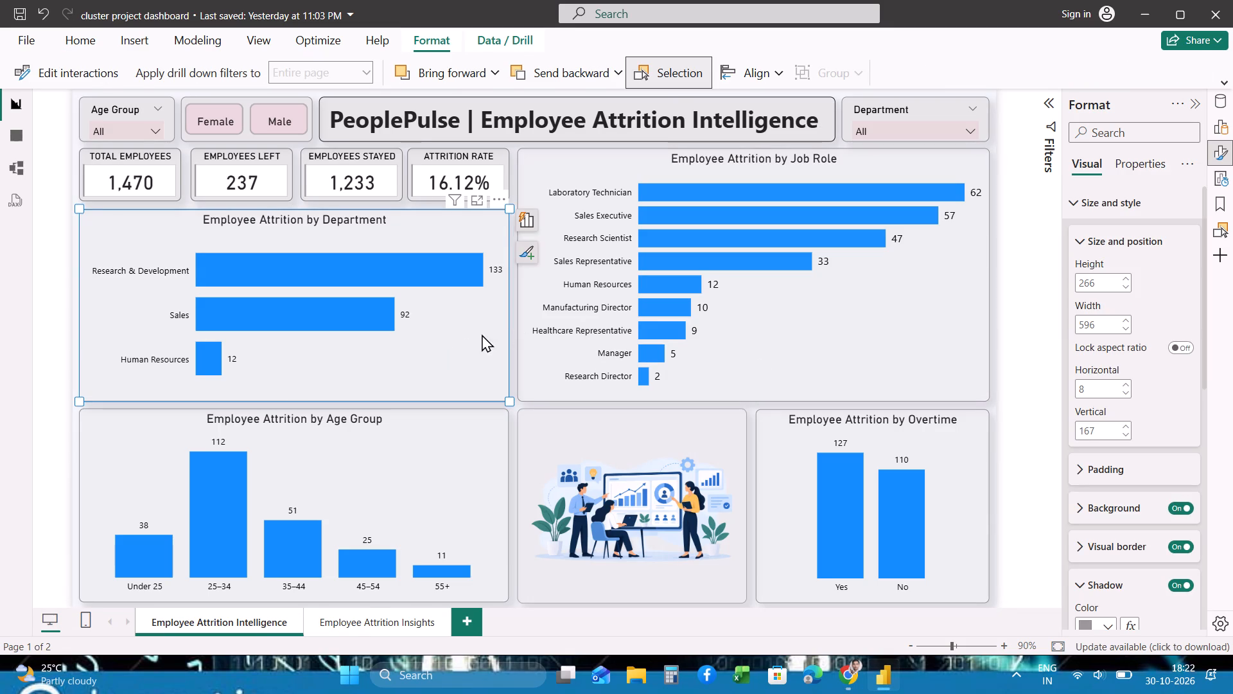
scroll(1094, 546, "down", 7)
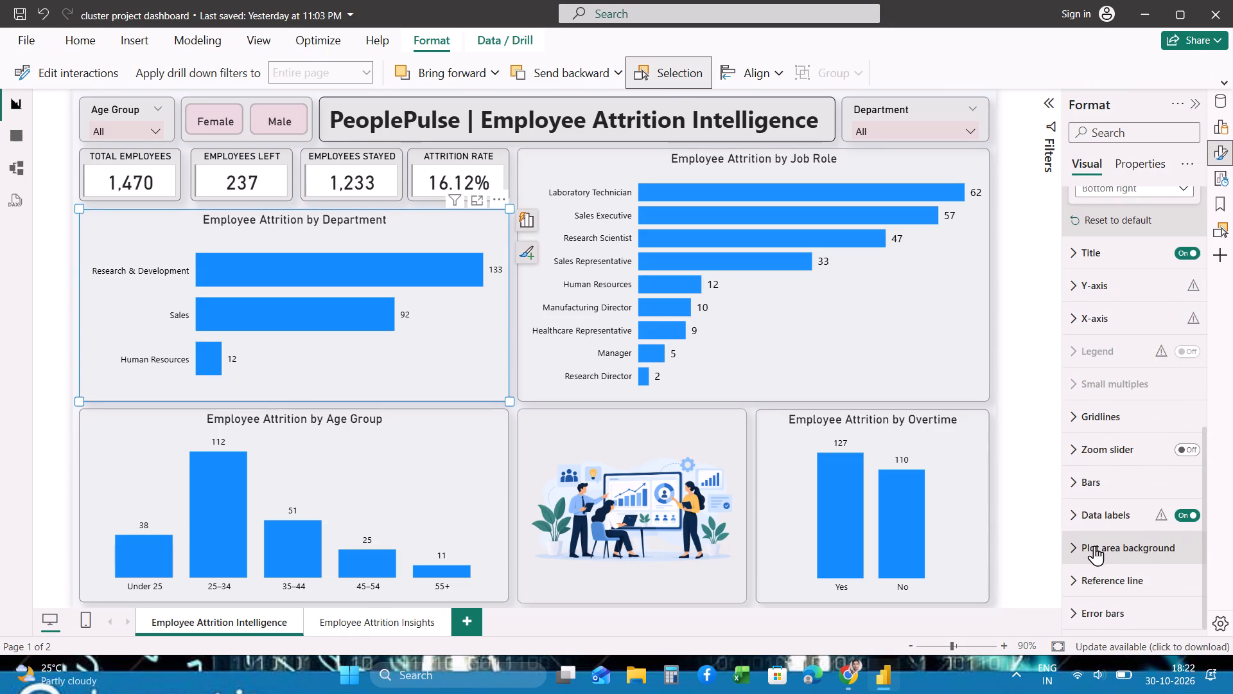
left_click(1075, 486)
scroll(1075, 486, "down", 1)
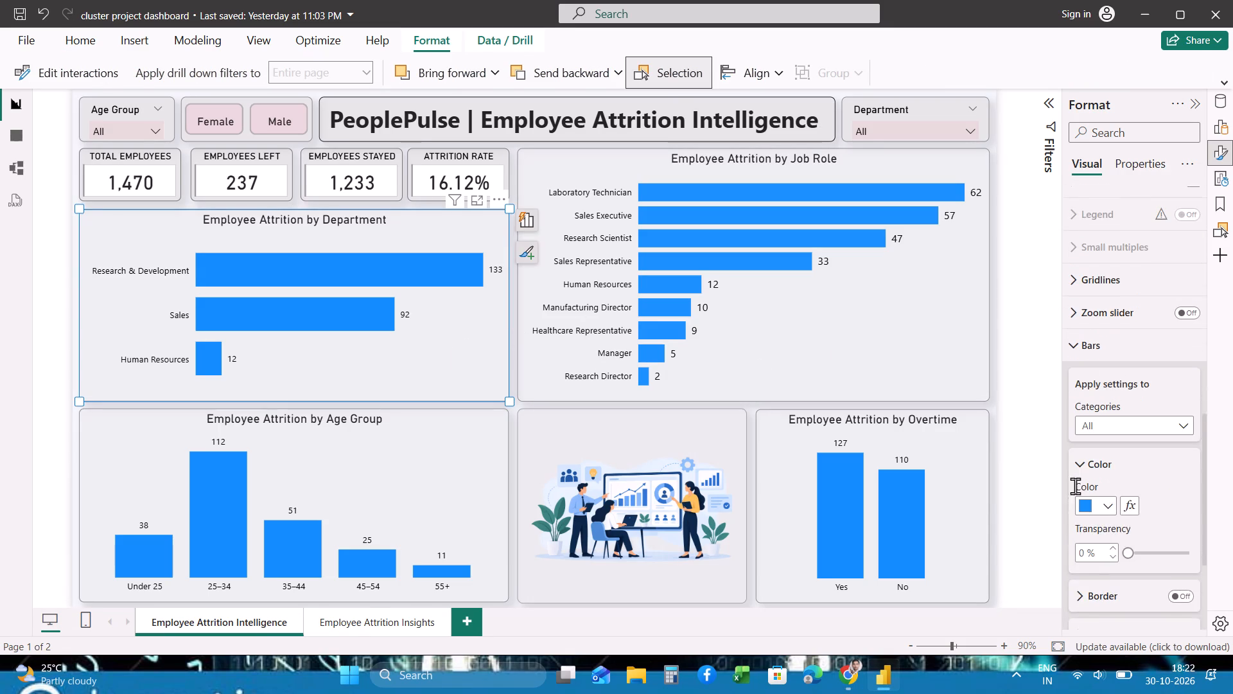
scroll(1075, 486, "down", 2)
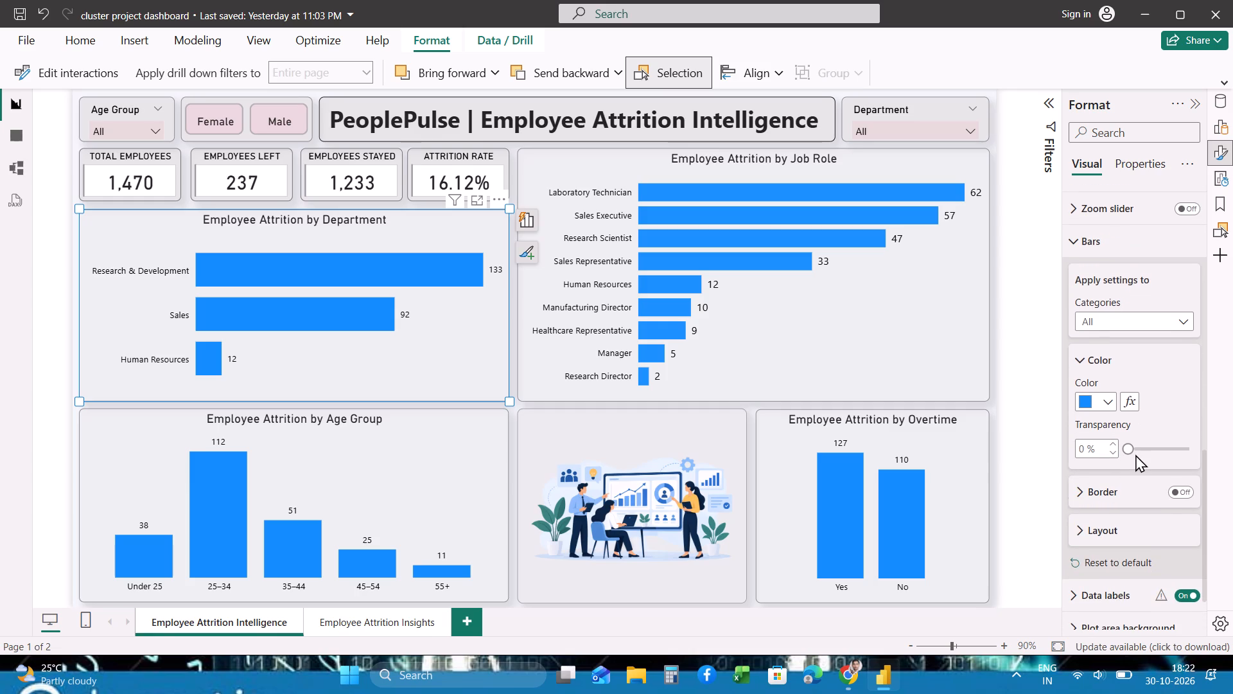
scroll(1135, 454, "down", 1)
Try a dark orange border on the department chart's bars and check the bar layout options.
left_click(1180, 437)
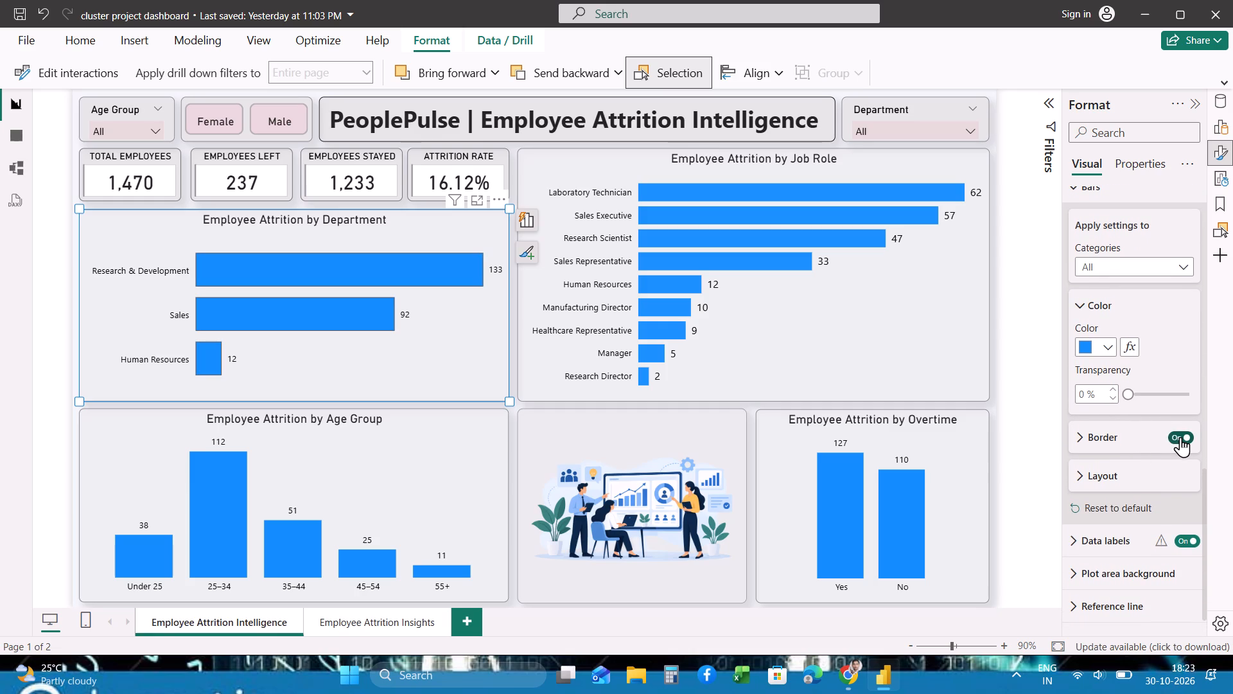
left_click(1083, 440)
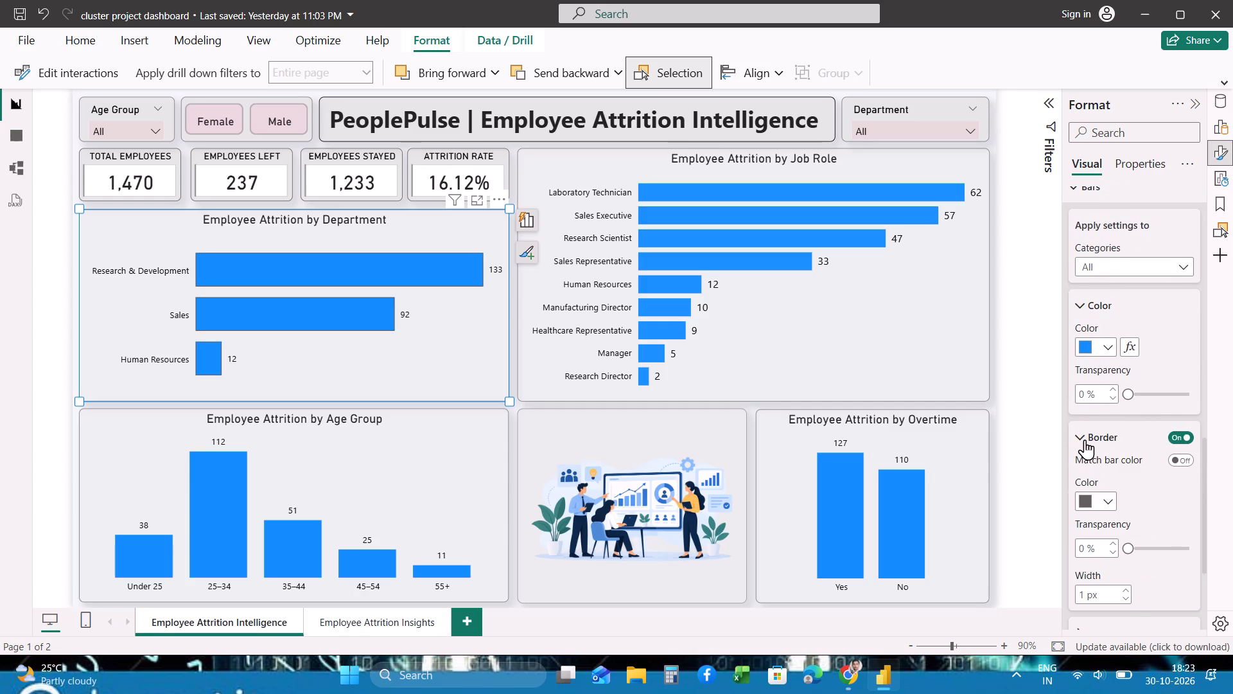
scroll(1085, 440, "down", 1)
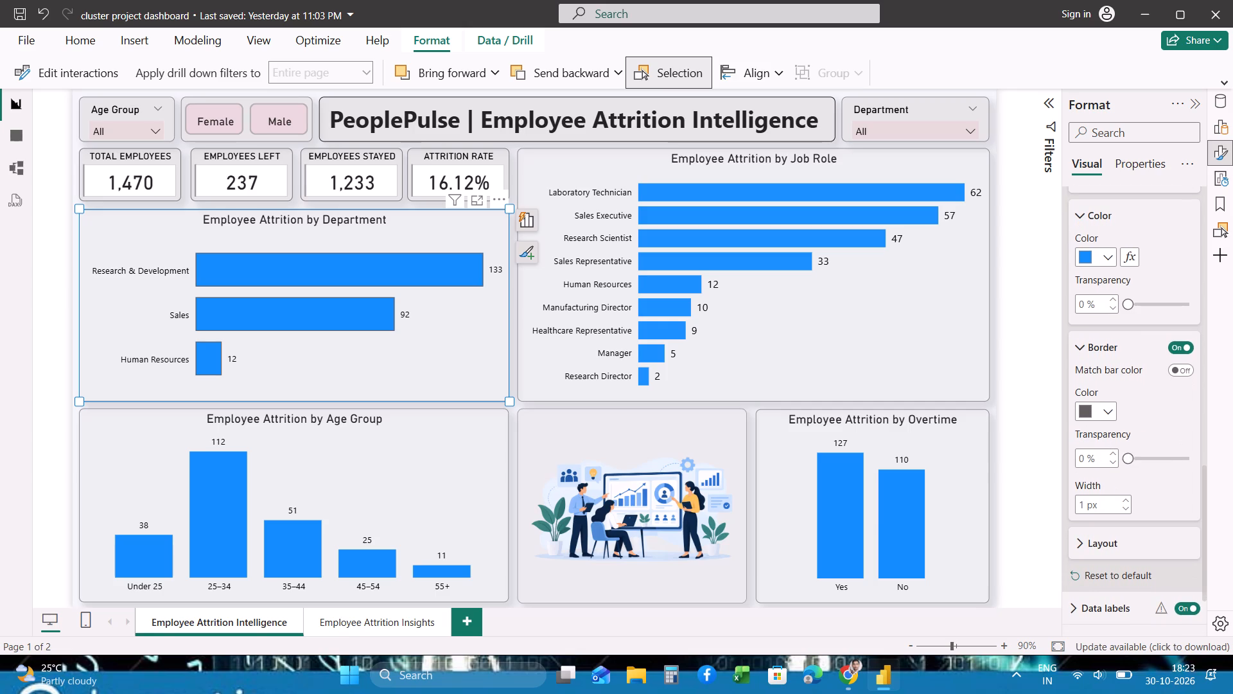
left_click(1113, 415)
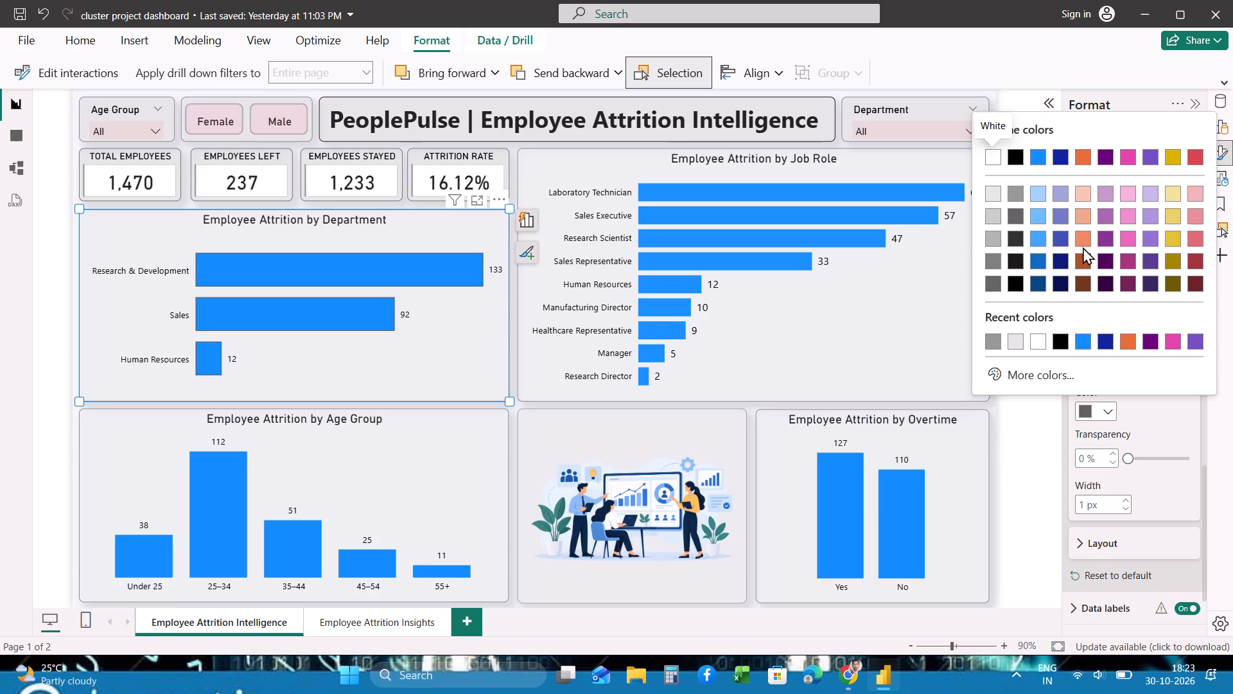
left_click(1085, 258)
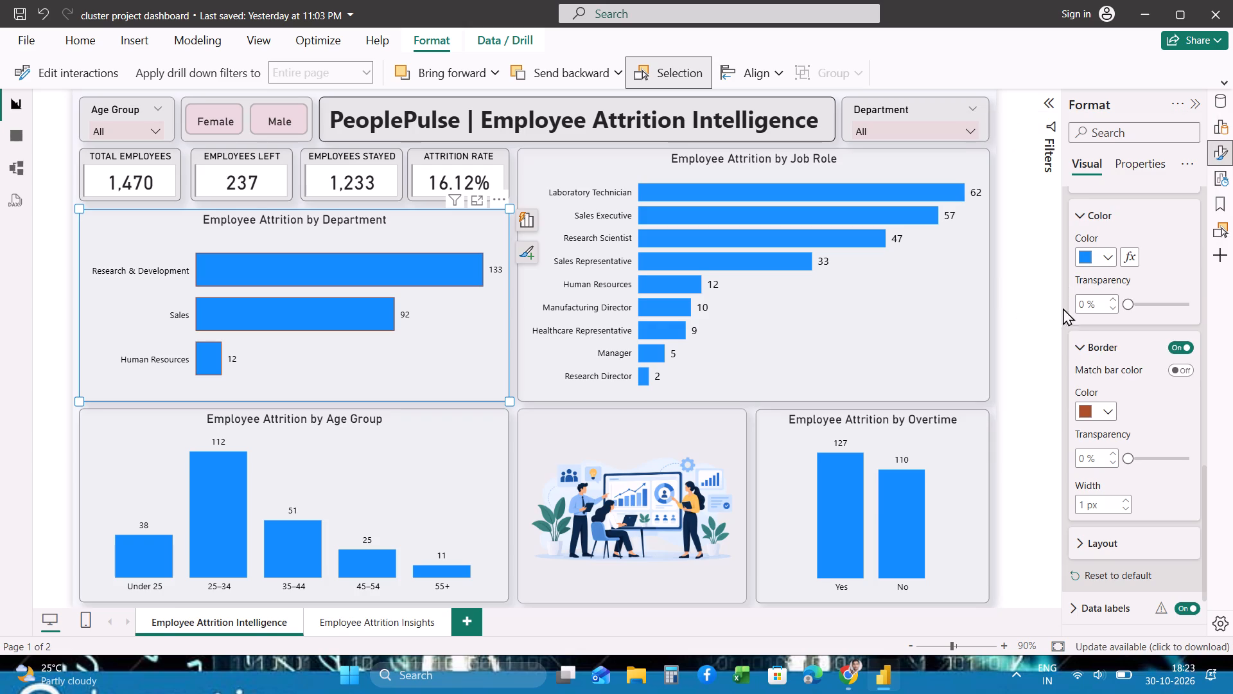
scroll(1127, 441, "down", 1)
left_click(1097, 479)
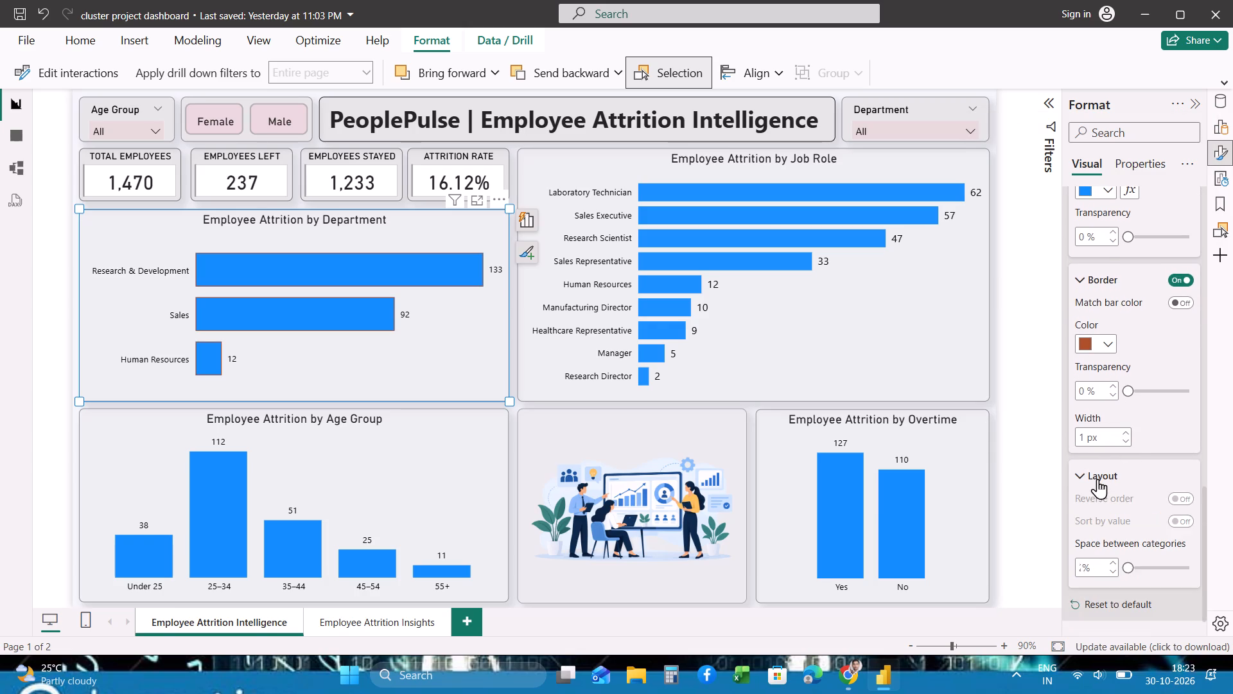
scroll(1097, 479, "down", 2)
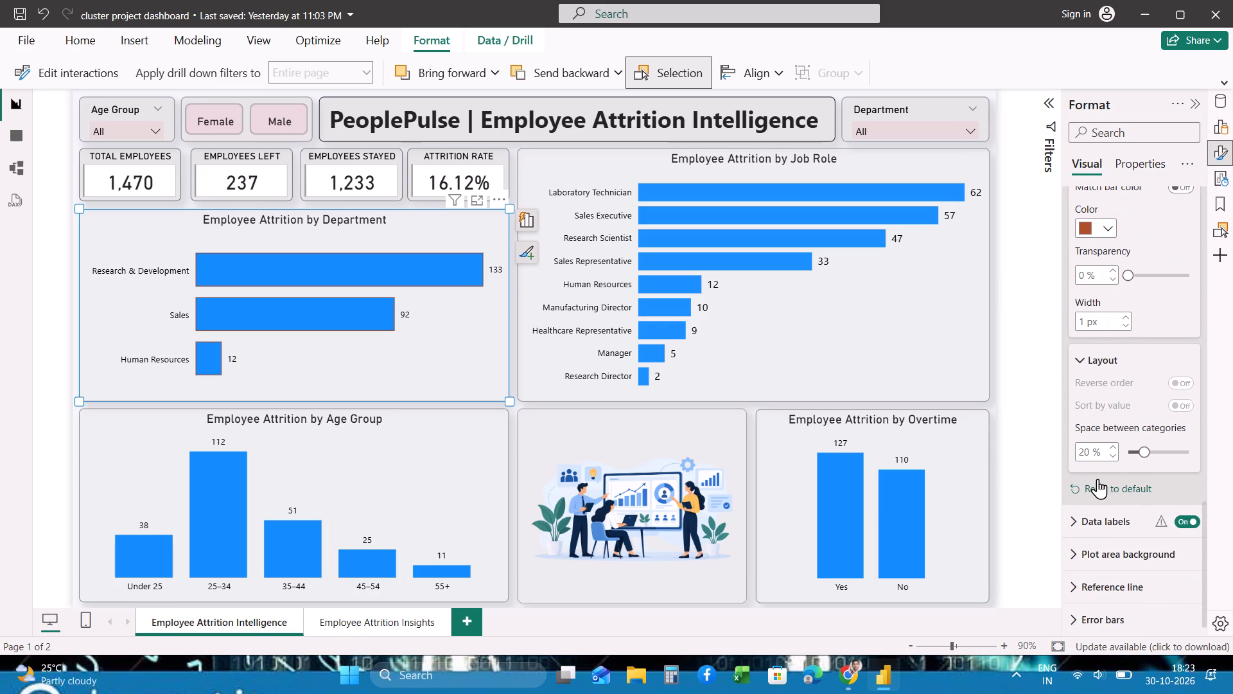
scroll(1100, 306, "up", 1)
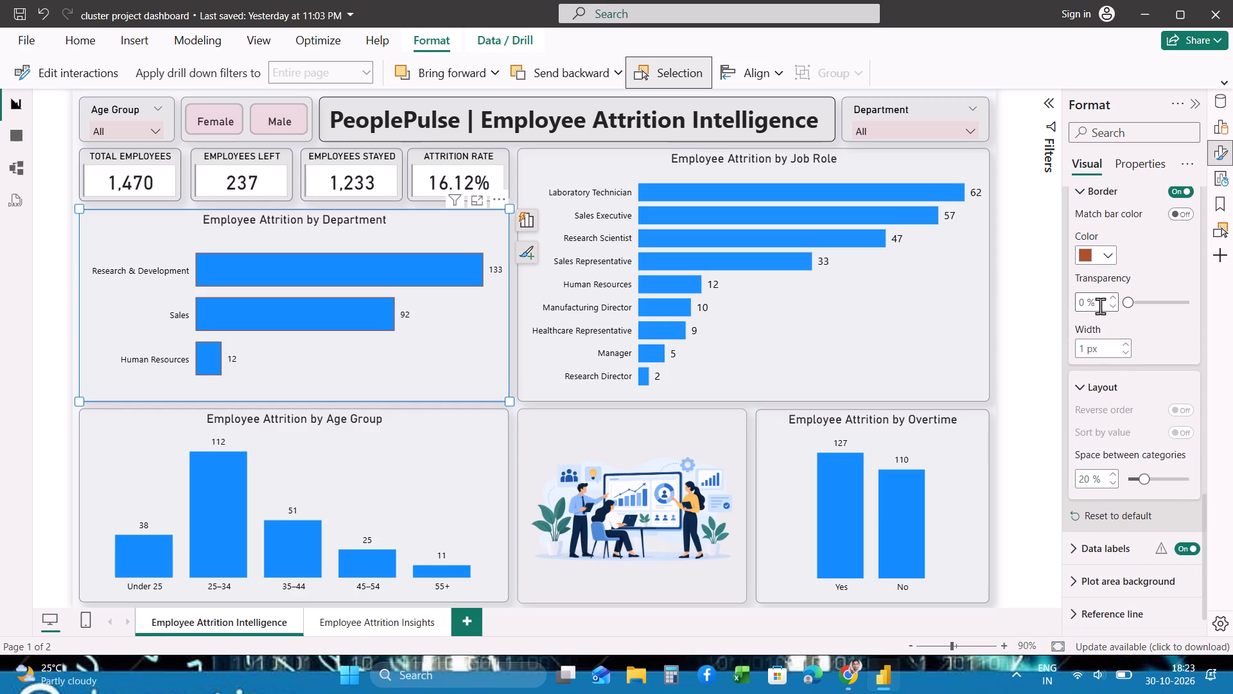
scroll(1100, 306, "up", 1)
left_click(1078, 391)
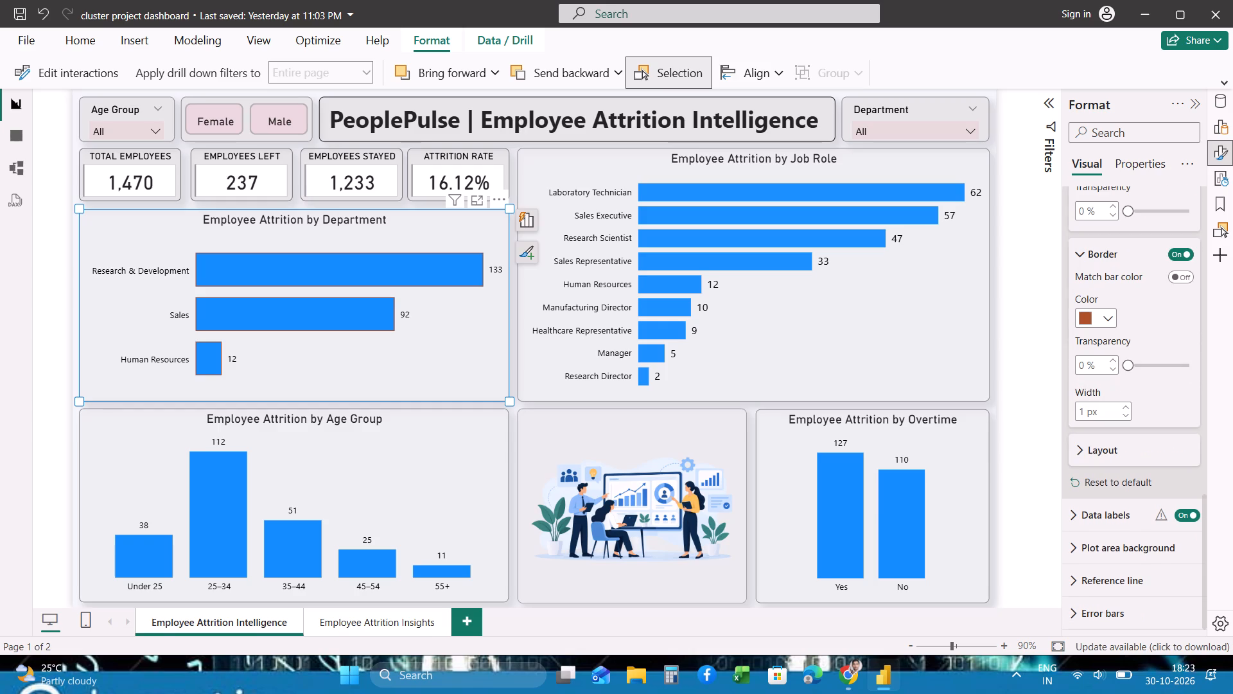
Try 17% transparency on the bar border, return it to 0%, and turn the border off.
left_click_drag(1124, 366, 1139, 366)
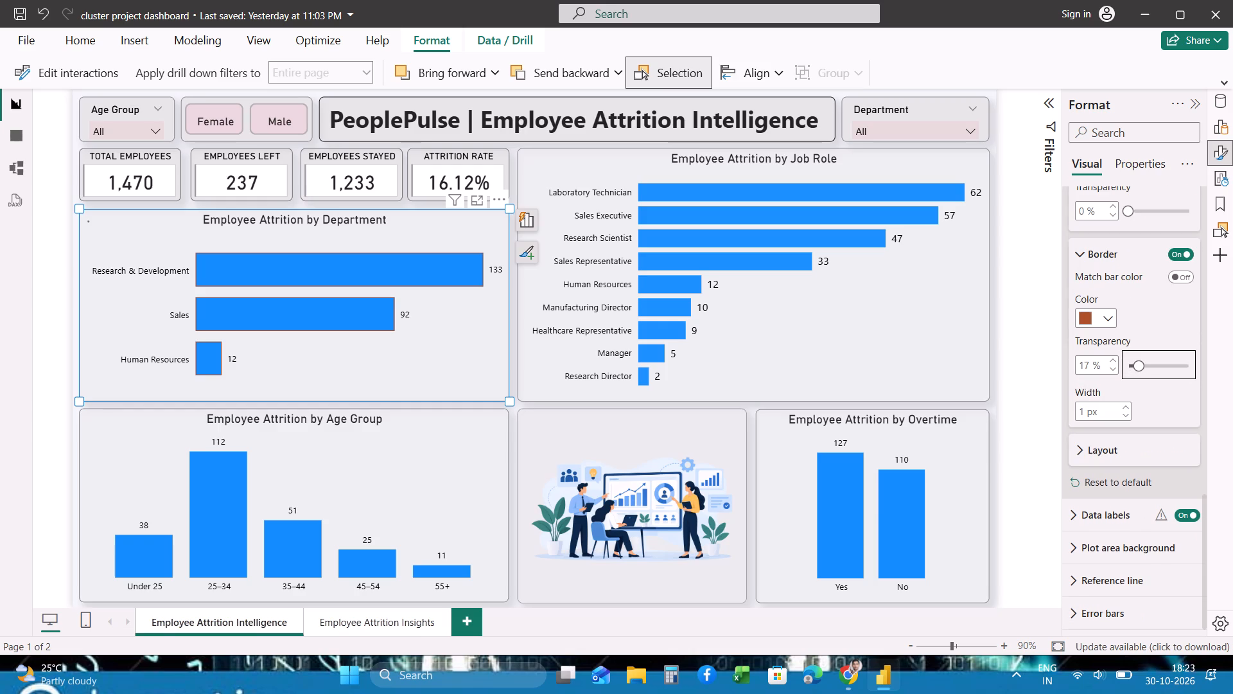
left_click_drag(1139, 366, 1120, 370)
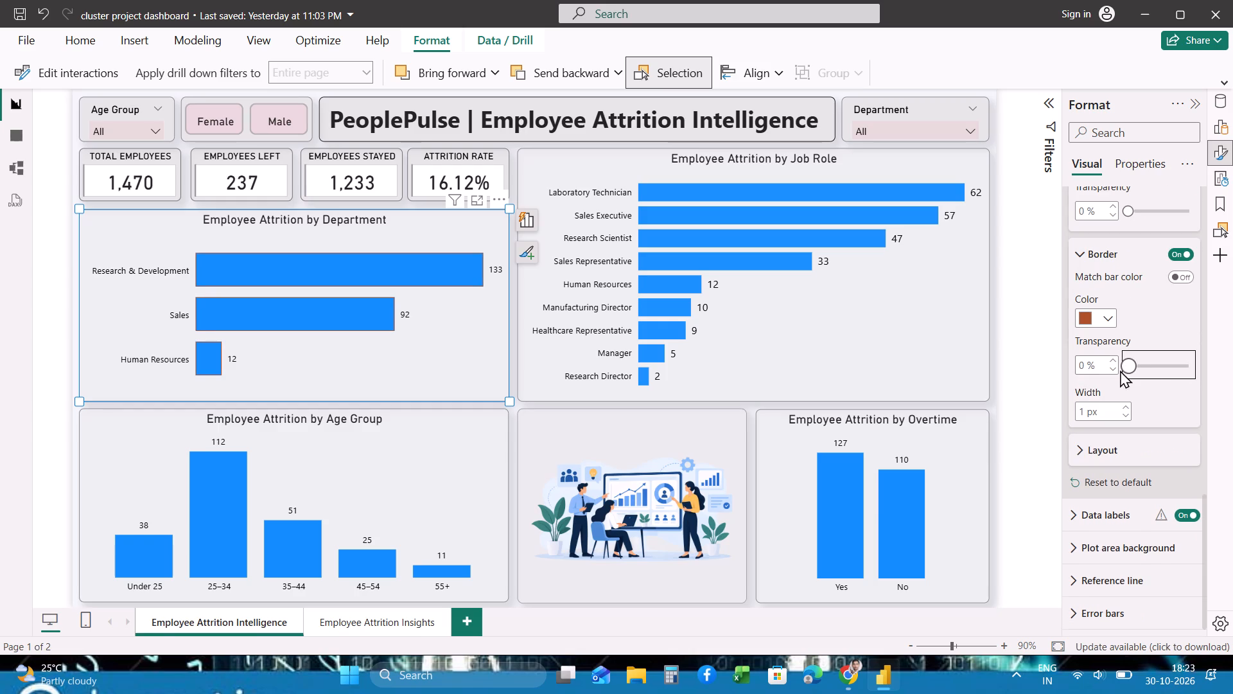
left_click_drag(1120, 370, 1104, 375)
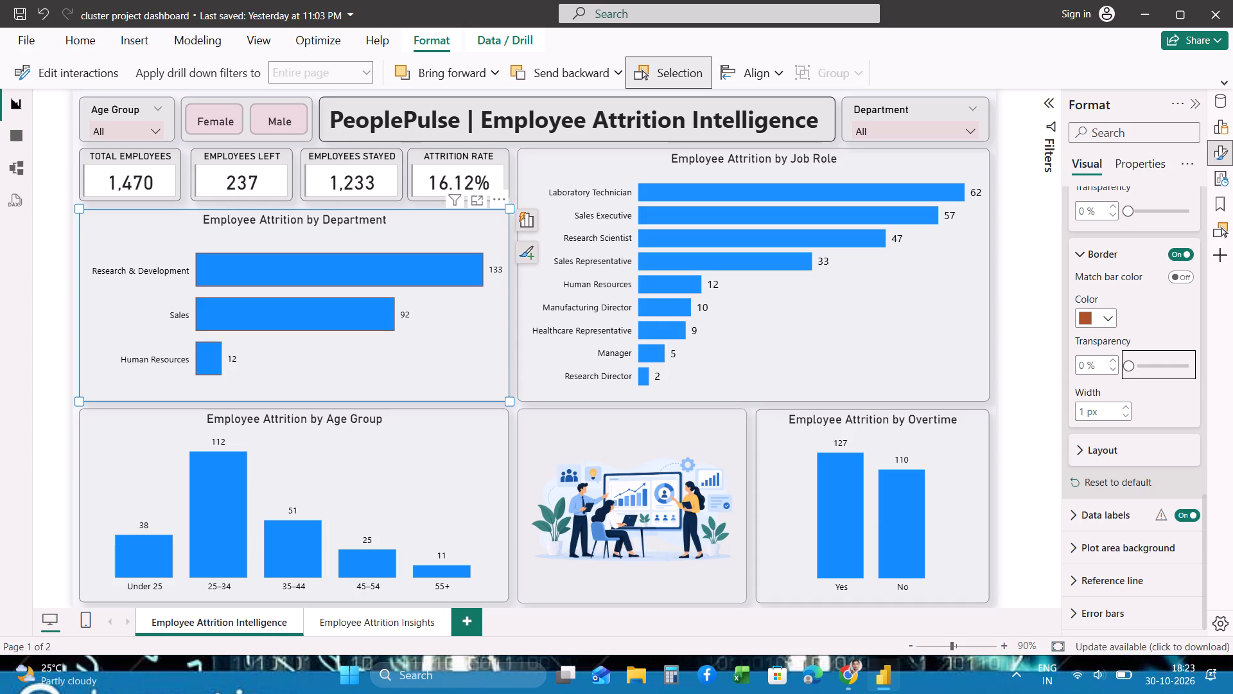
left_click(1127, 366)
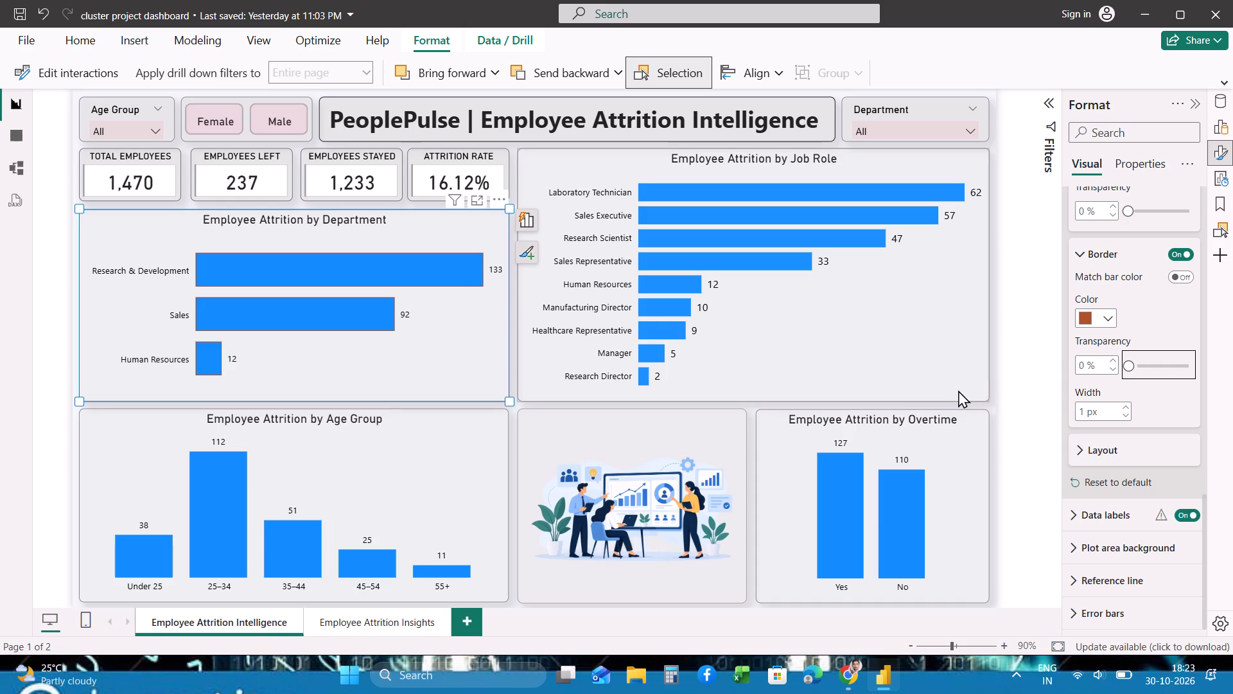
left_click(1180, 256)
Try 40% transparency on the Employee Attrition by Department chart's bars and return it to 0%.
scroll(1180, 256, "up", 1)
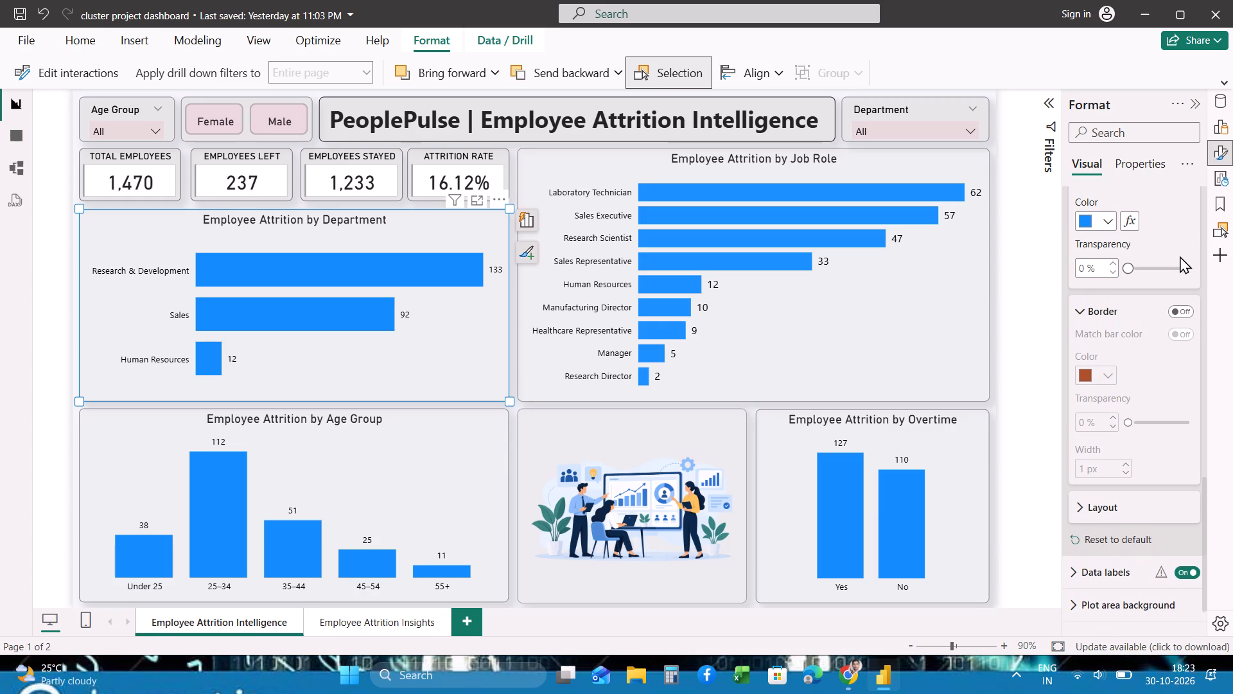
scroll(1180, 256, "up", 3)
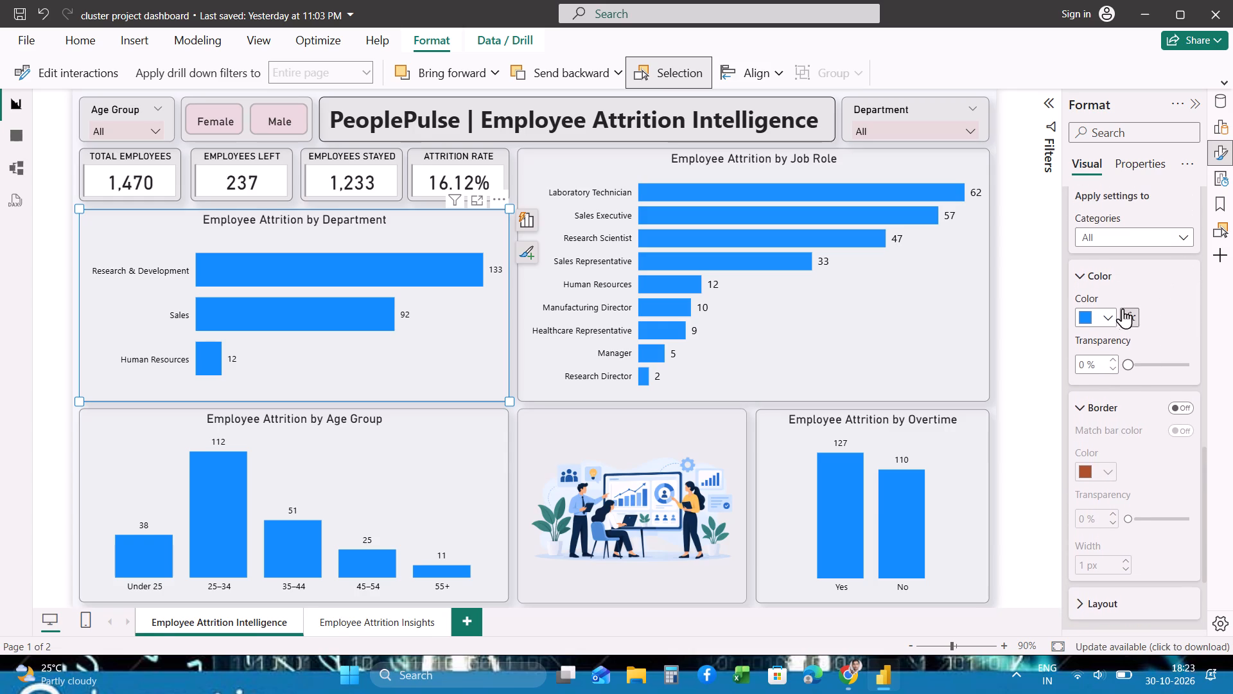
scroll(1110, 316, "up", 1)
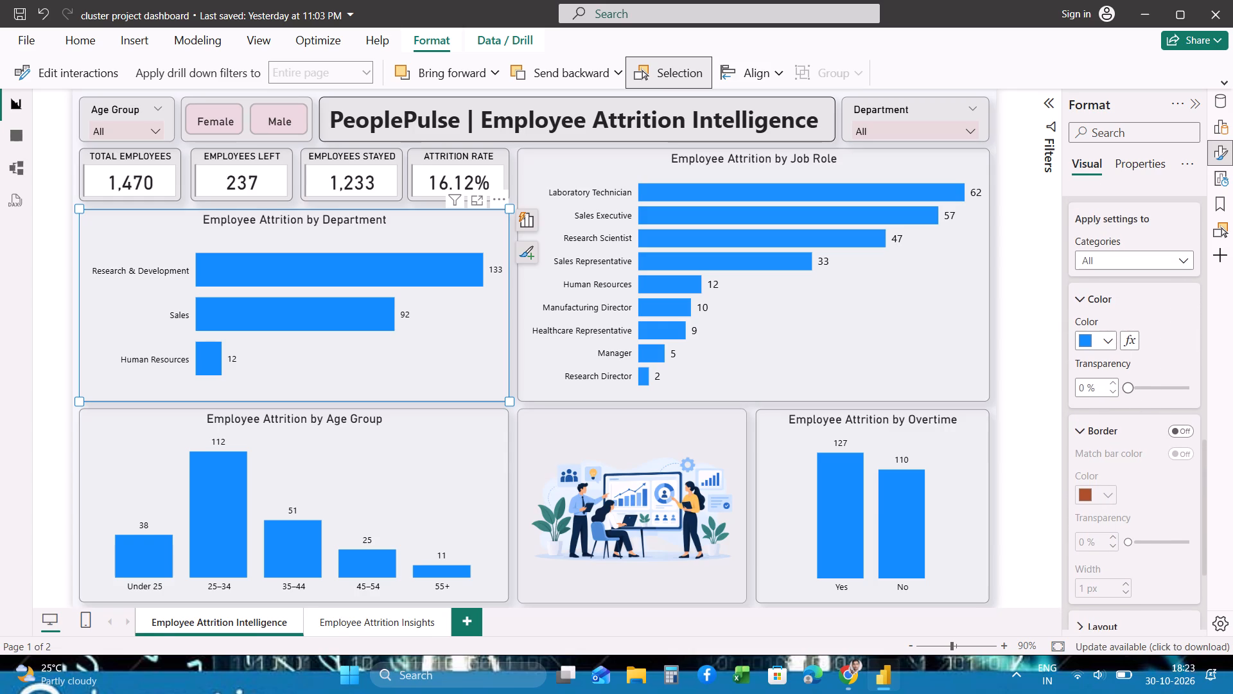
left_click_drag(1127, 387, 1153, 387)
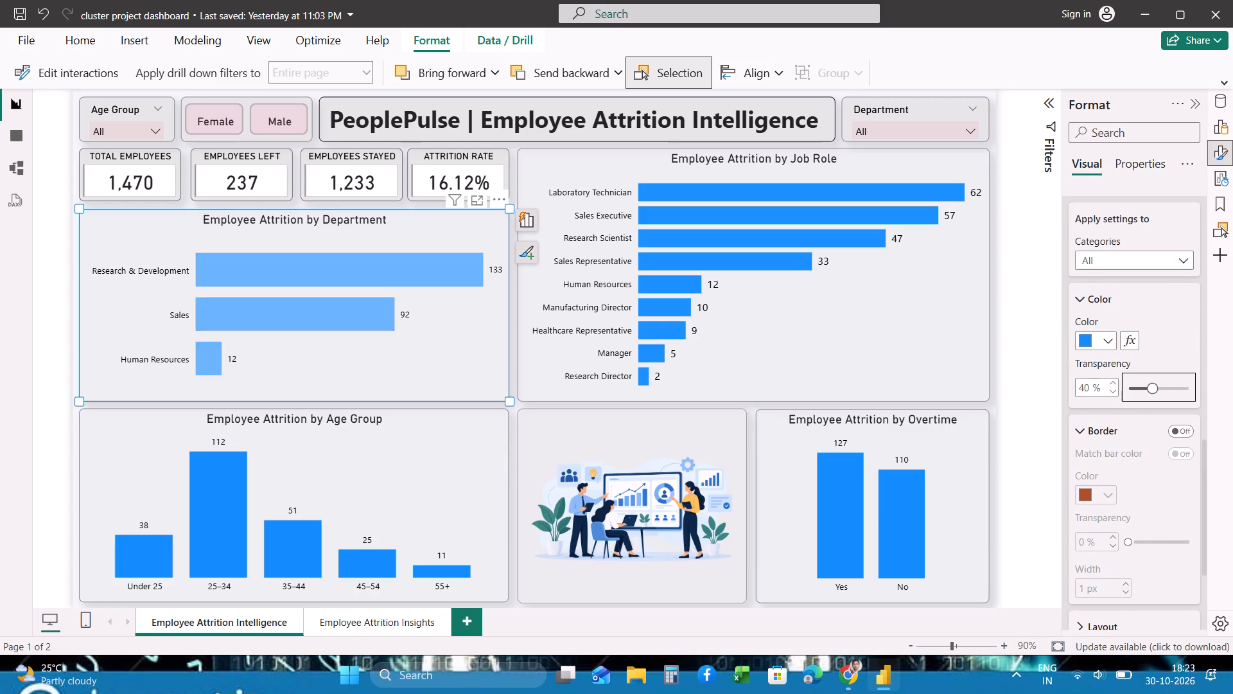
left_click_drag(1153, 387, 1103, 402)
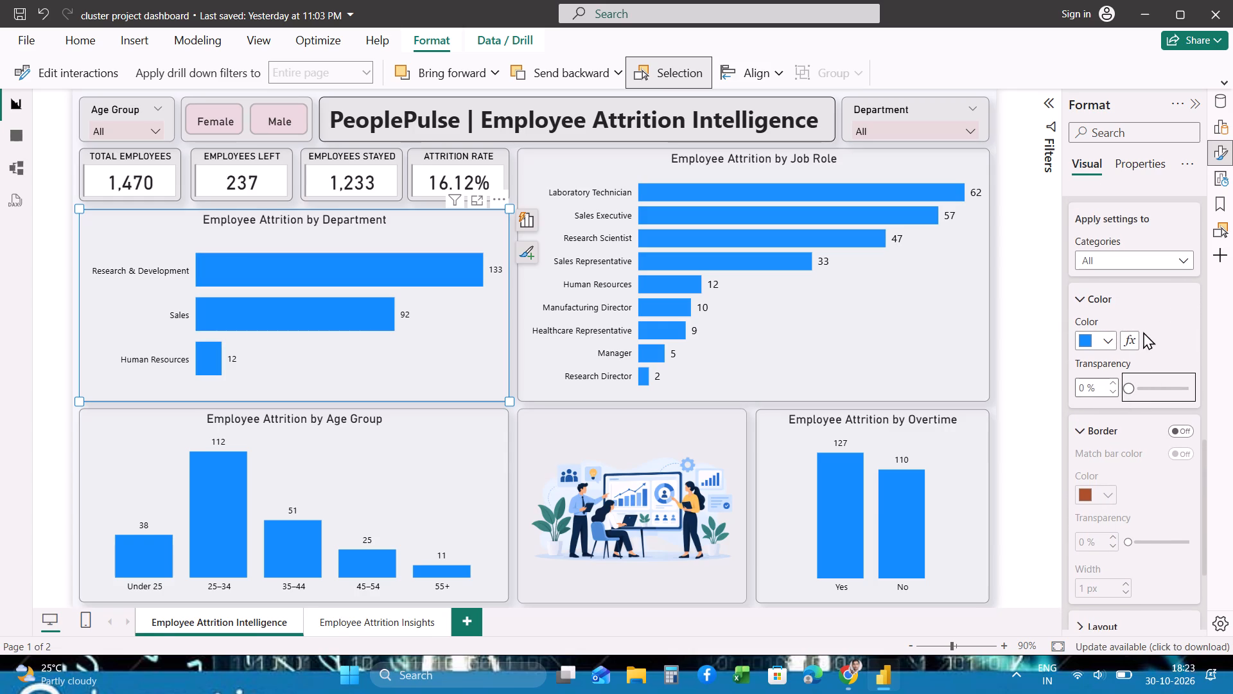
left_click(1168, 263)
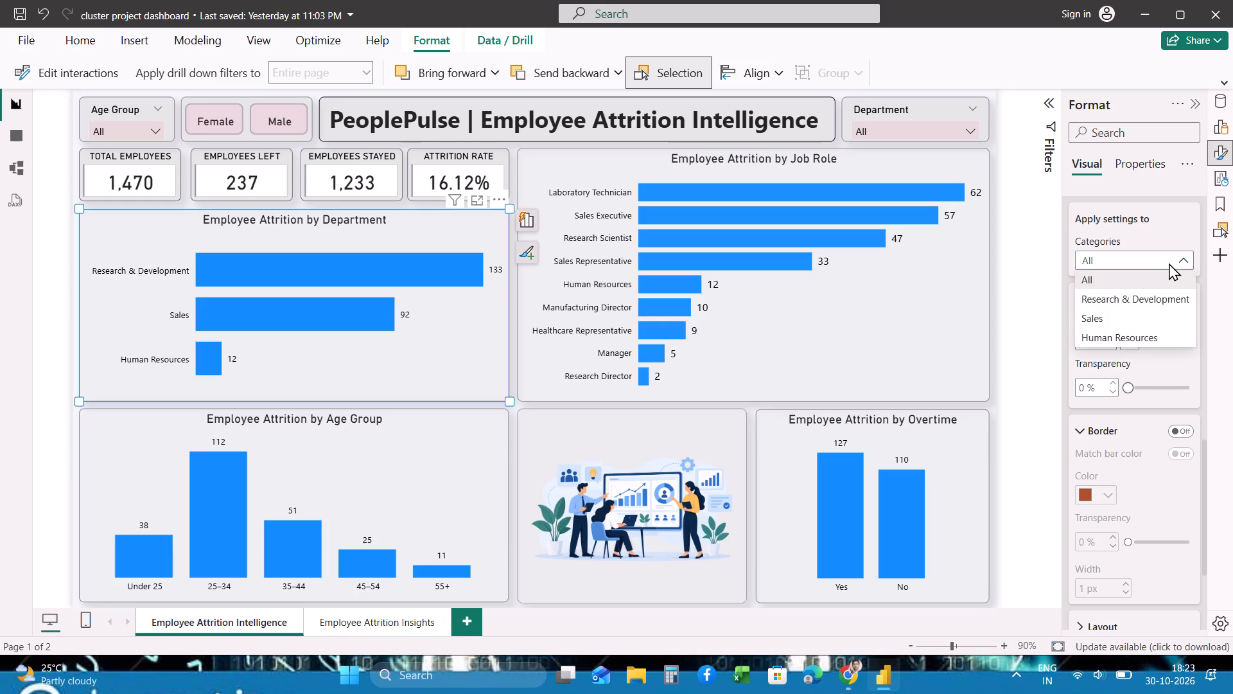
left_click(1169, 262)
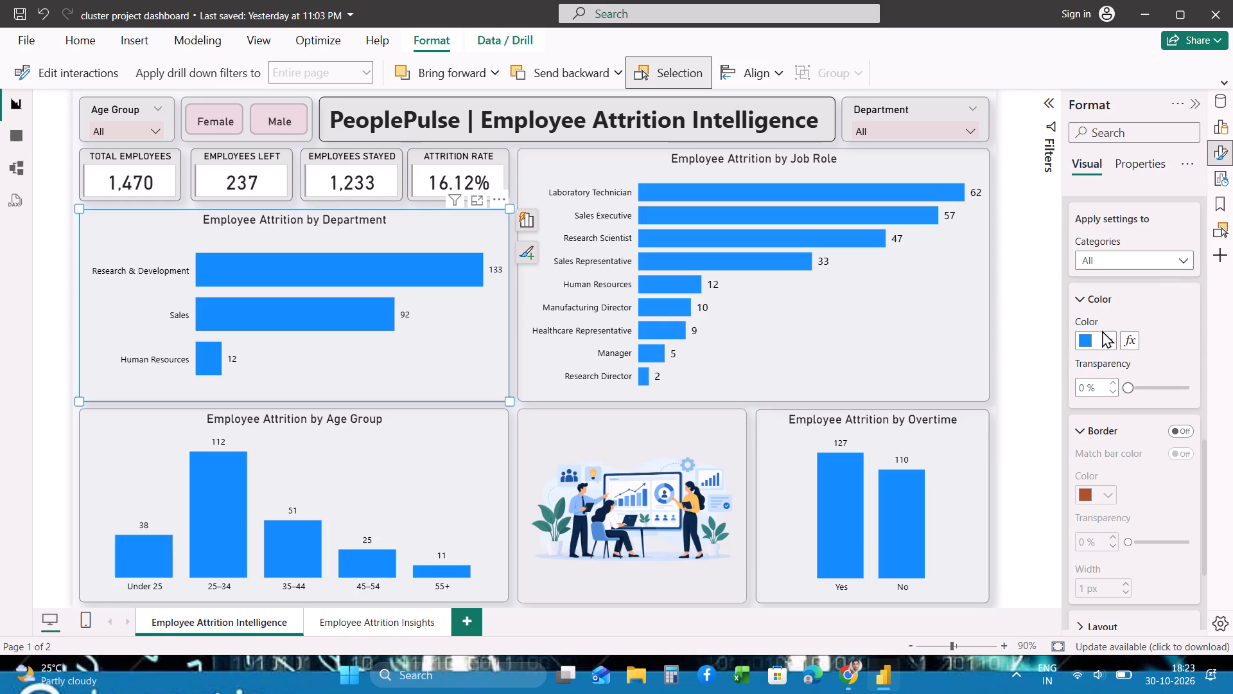
Set the bar colour of the Employee Attrition by Department chart to #2457A7.
left_click(1108, 337)
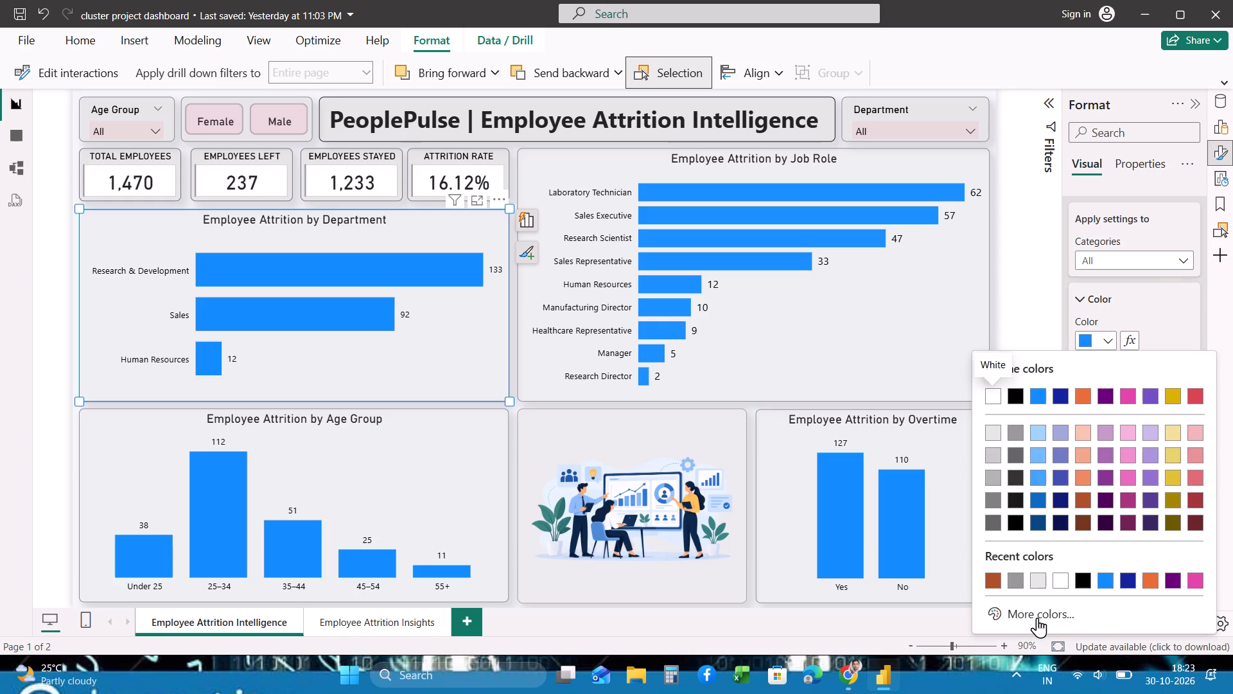
left_click(1037, 618)
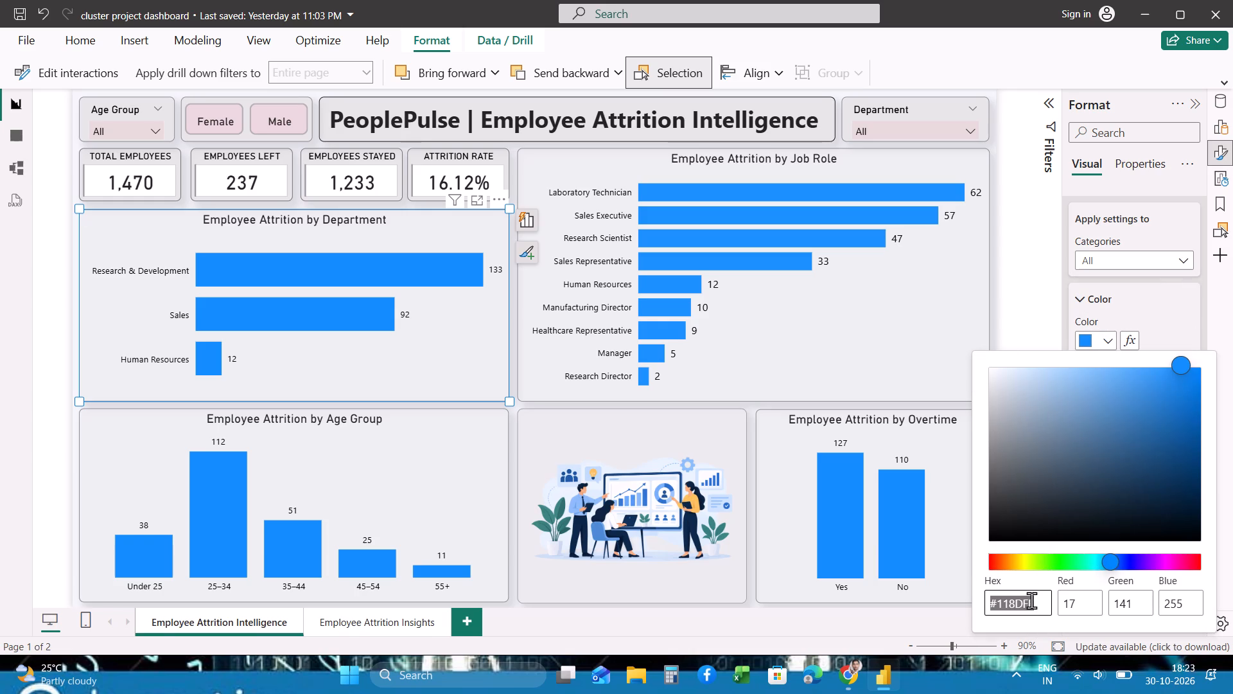
key("ctrl+v")
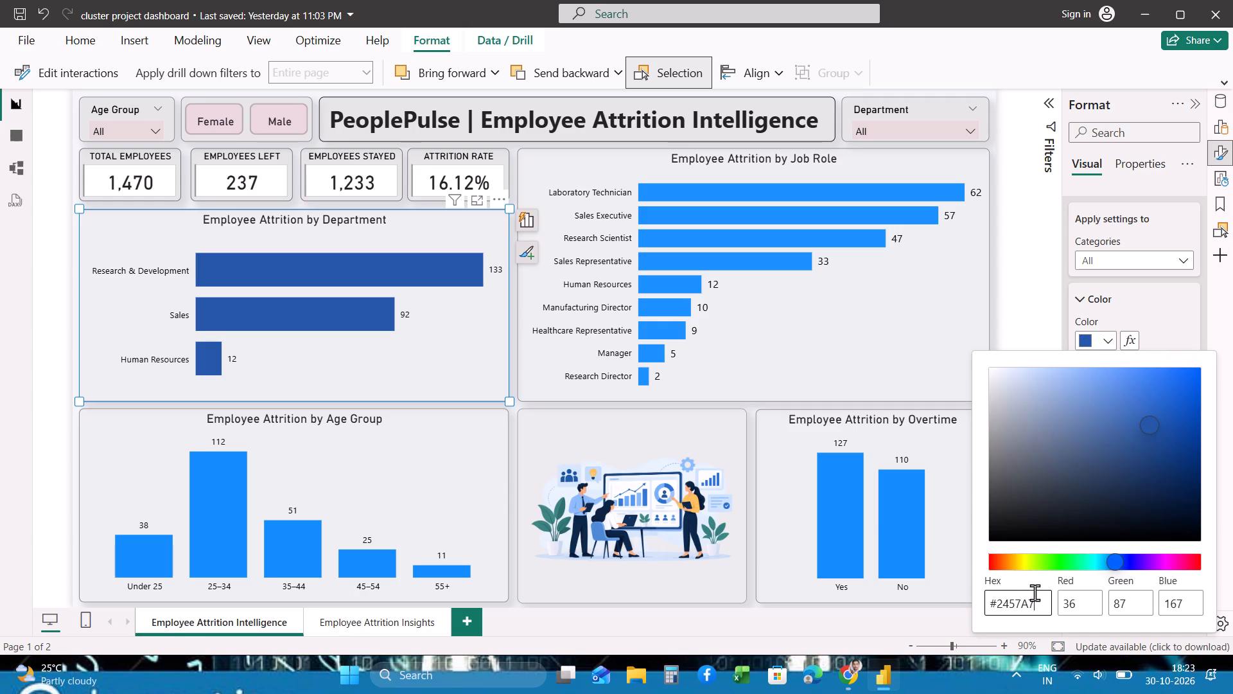
key("Return")
left_click(511, 418)
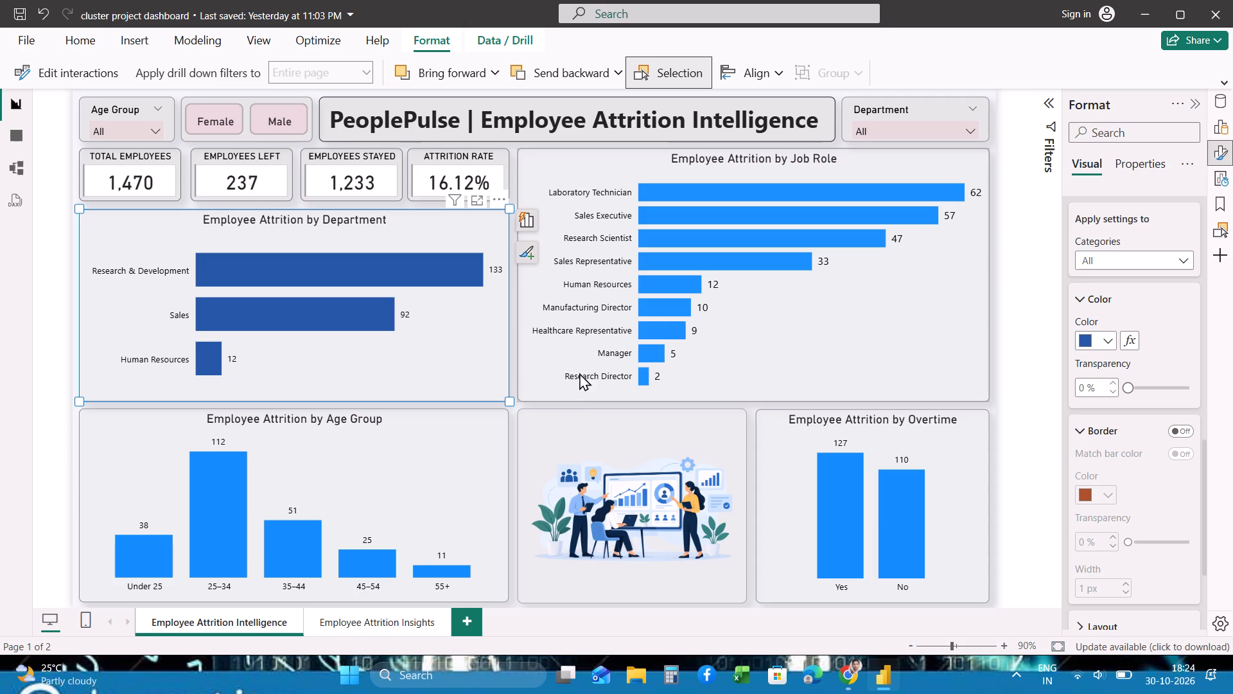
Set the bar colour of the Employee Attrition by Job Role chart to #2457A7 for all categories.
left_click(541, 404)
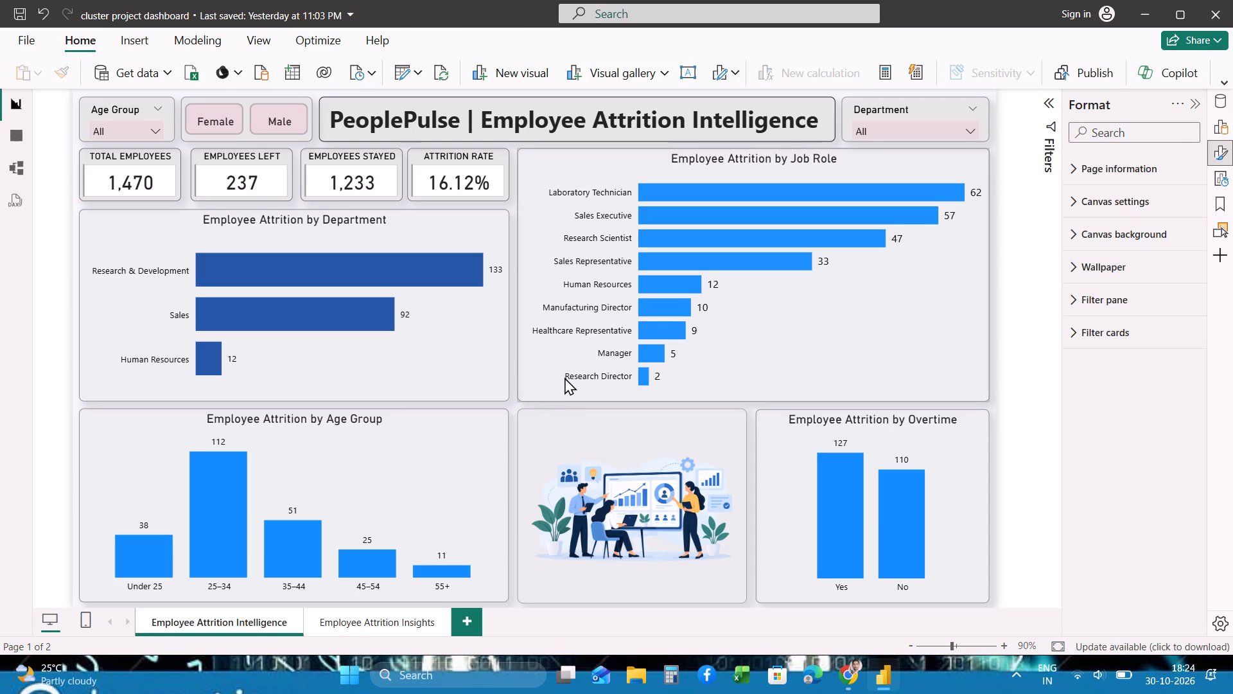
double_click(540, 370)
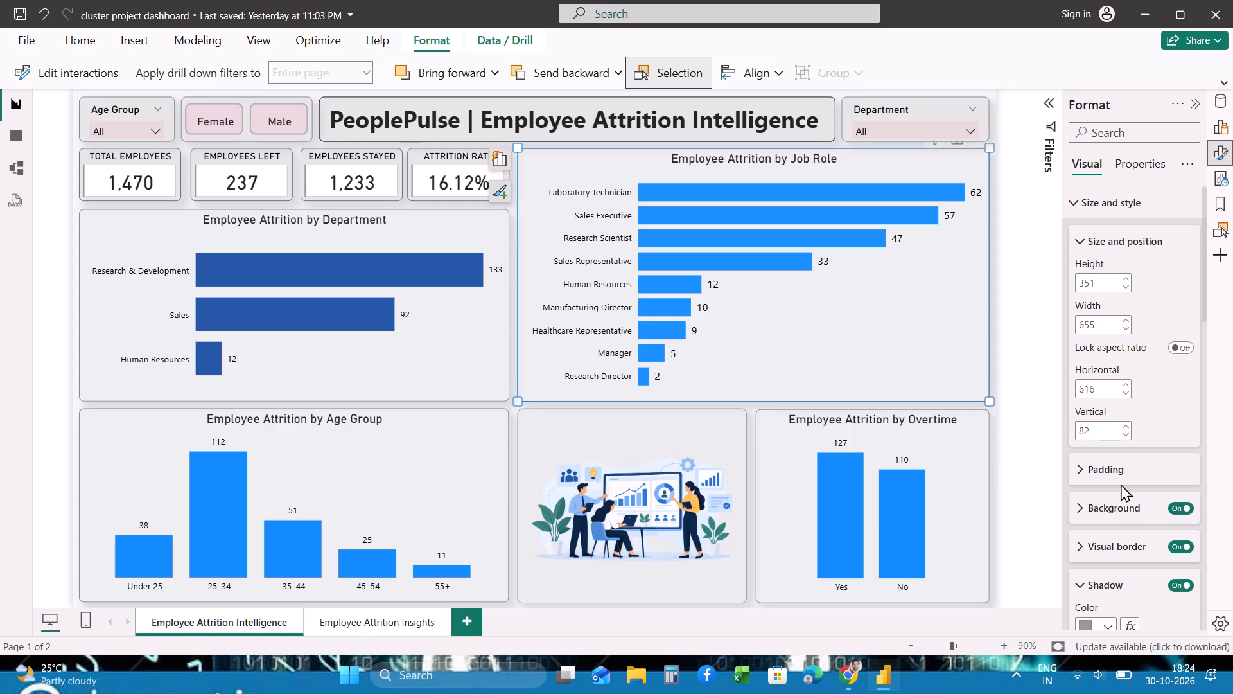
scroll(1123, 360, "up", 1)
scroll(1118, 260, "down", 2)
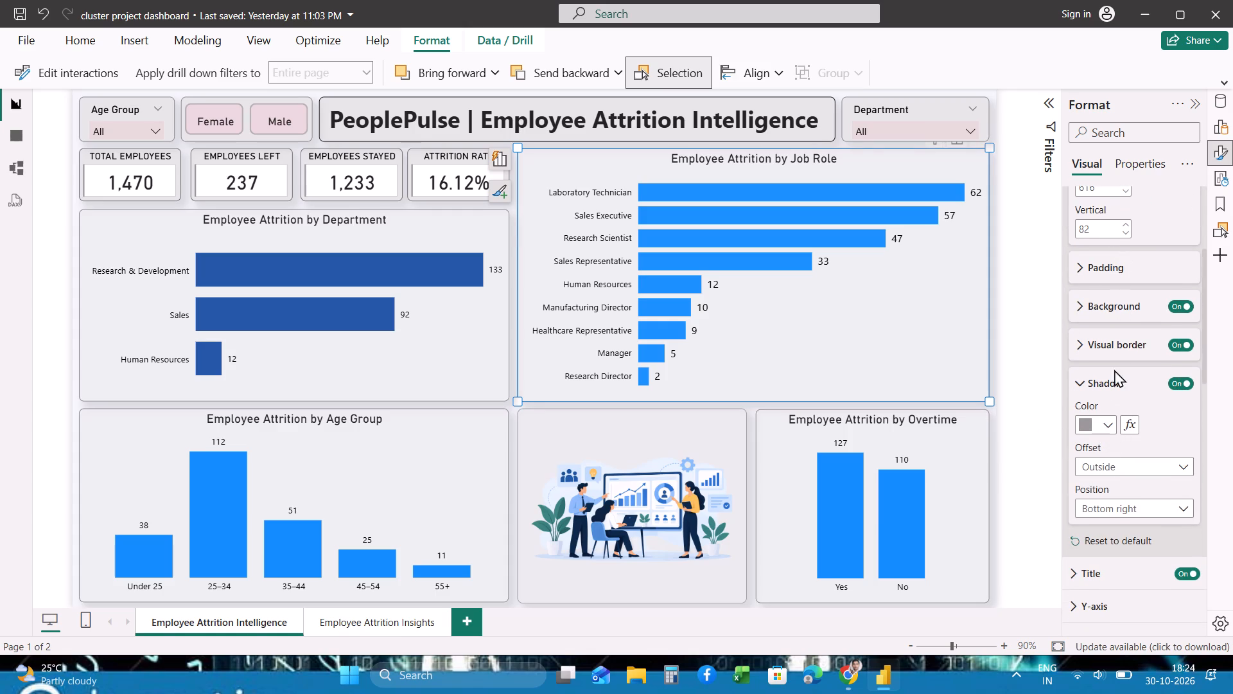
left_click(1082, 382)
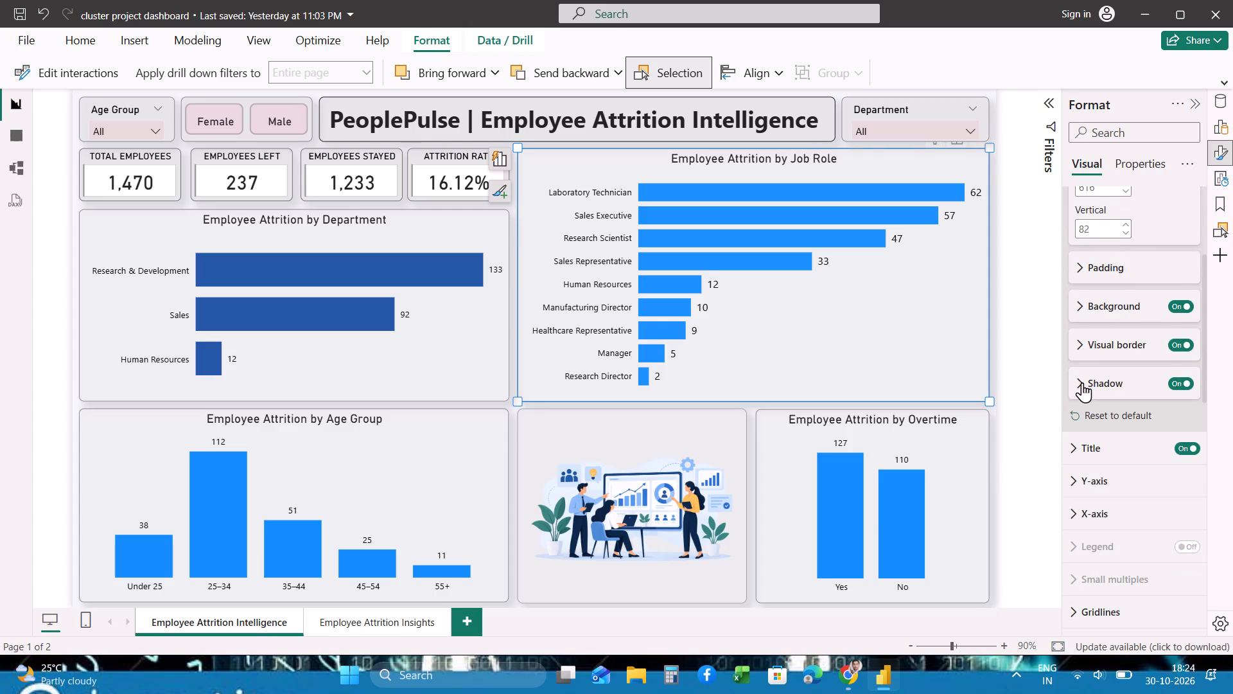
scroll(1082, 384, "down", 3)
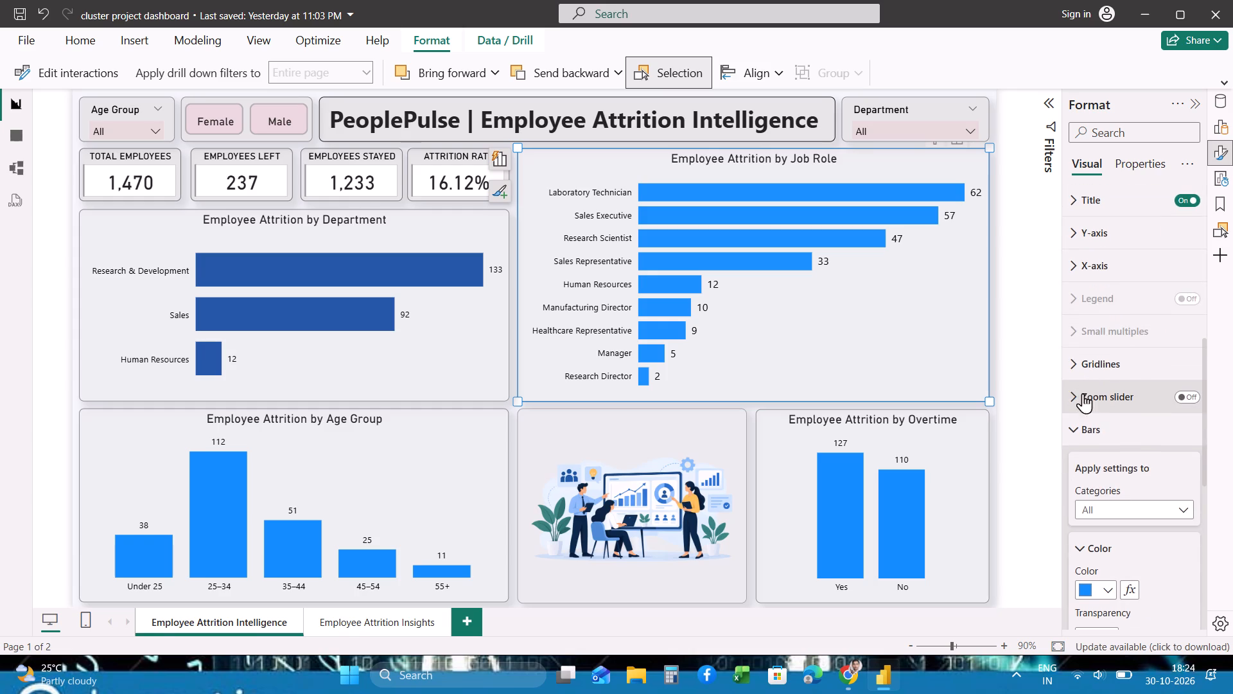
scroll(1101, 506, "down", 2)
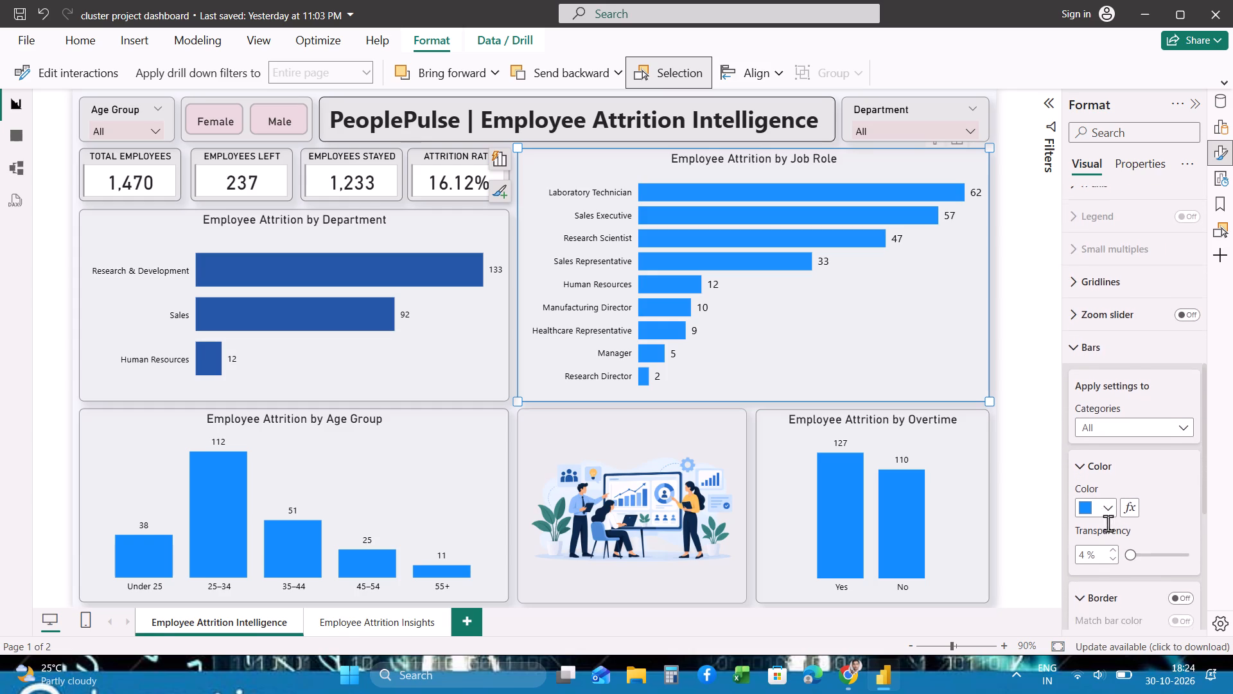
scroll(1108, 523, "down", 1)
left_click(1108, 443)
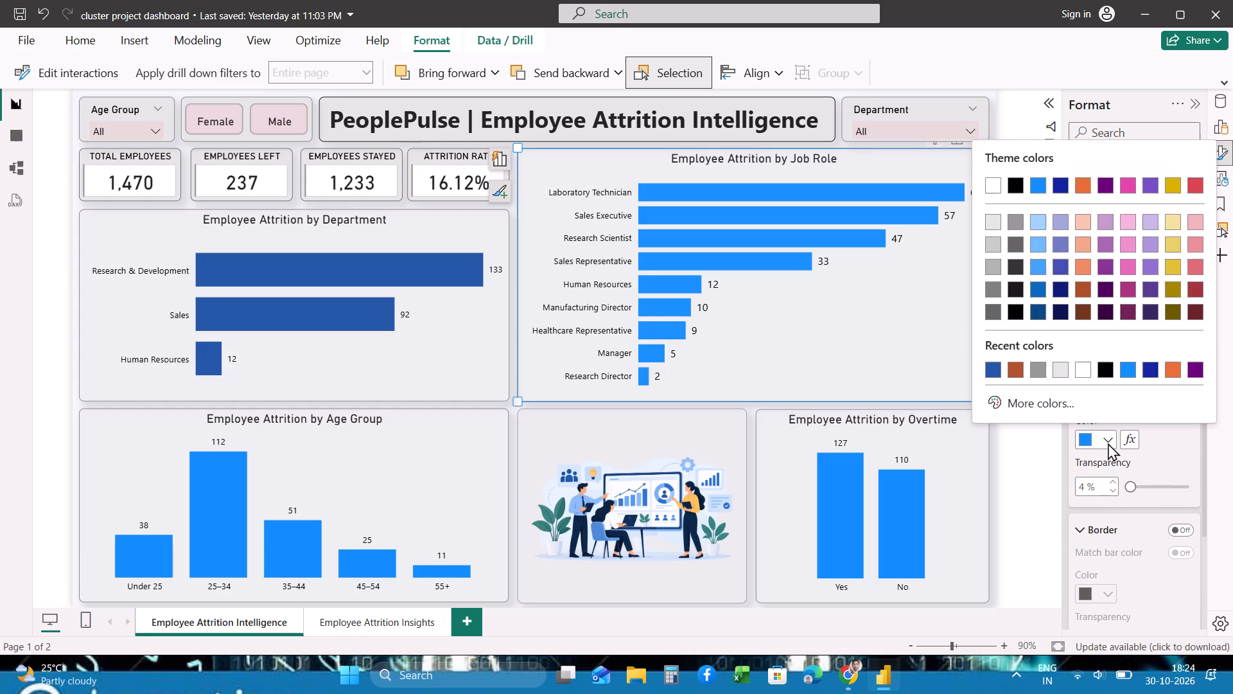
left_click(1046, 404)
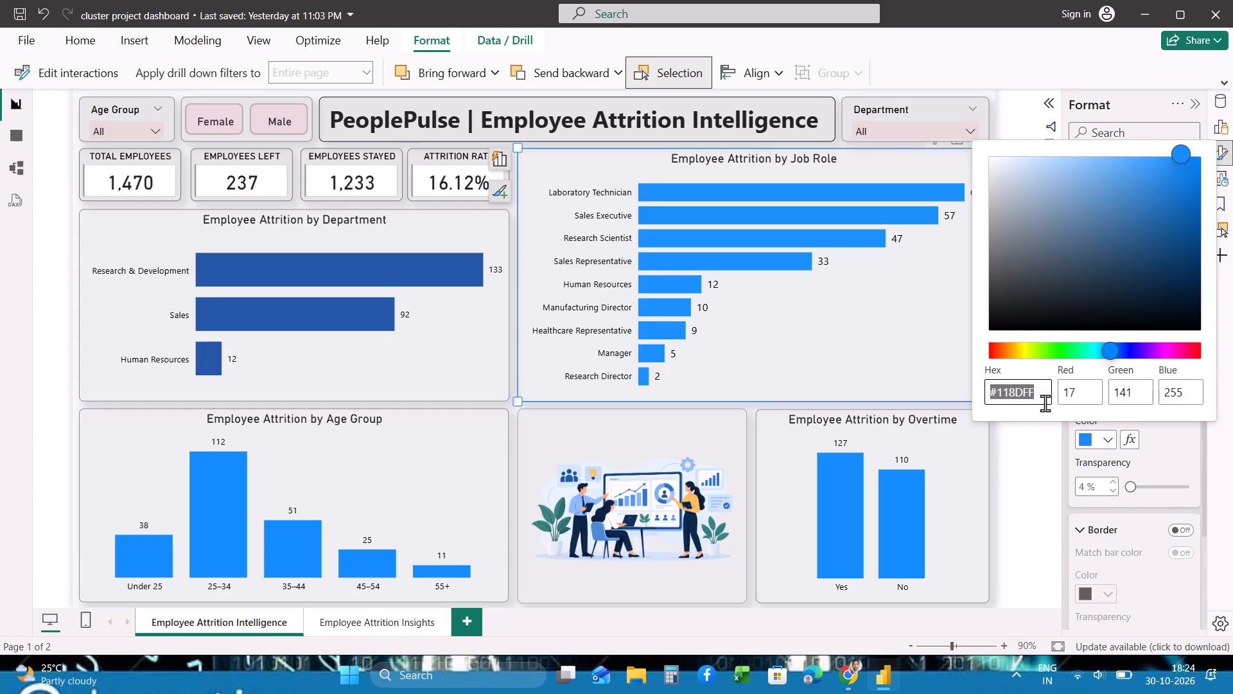
key("ctrl+v")
left_click(951, 511)
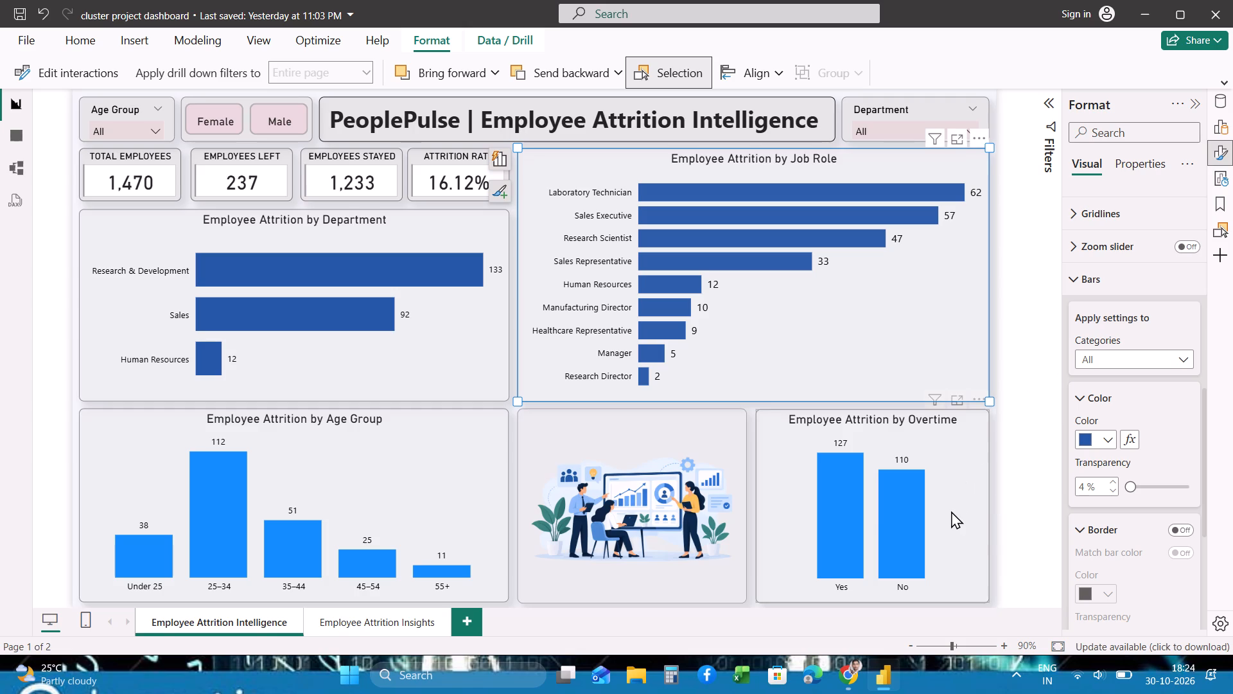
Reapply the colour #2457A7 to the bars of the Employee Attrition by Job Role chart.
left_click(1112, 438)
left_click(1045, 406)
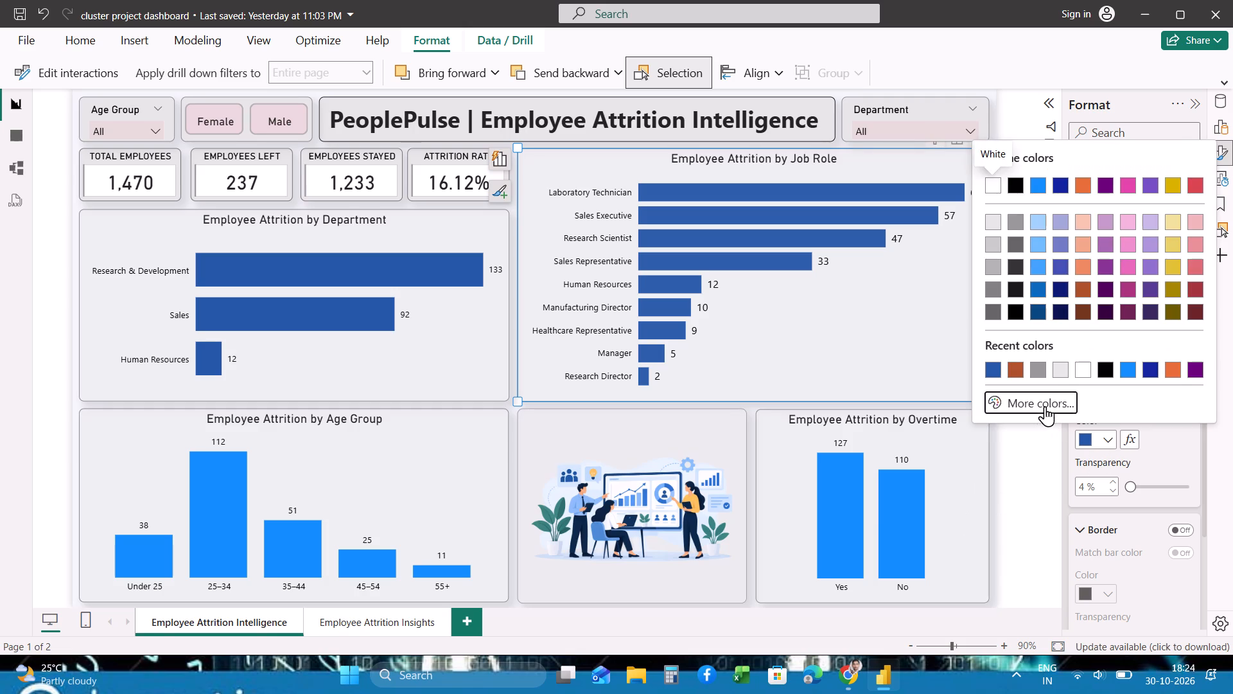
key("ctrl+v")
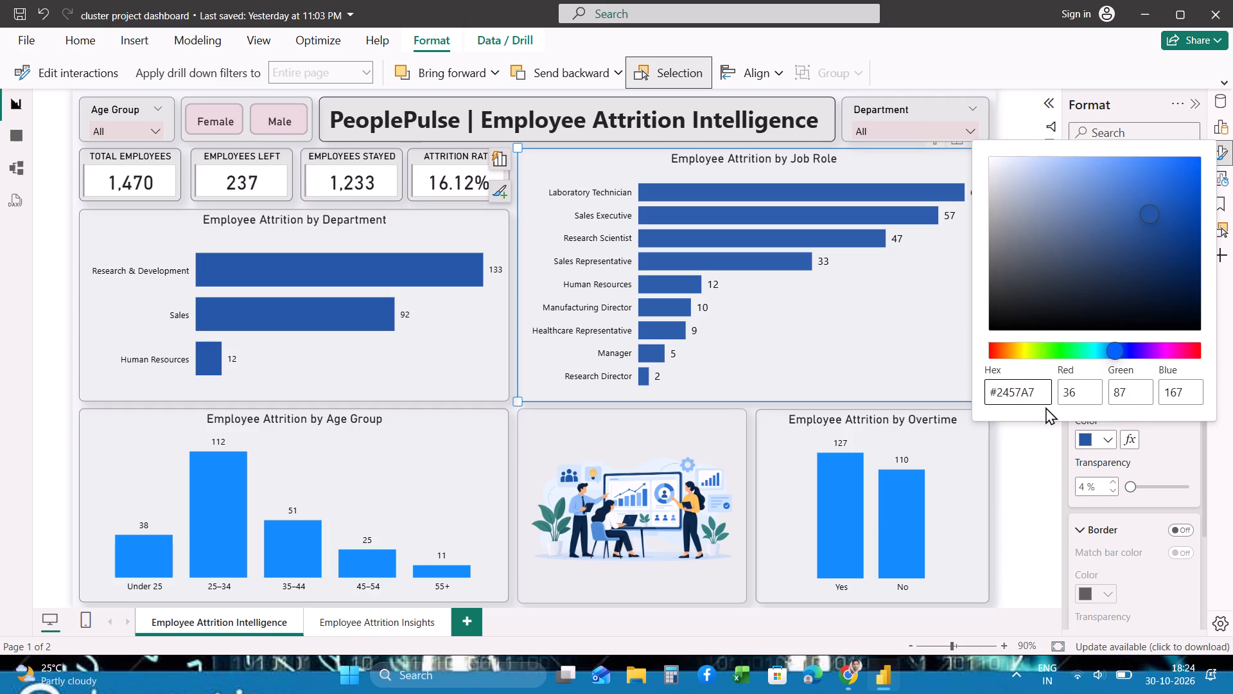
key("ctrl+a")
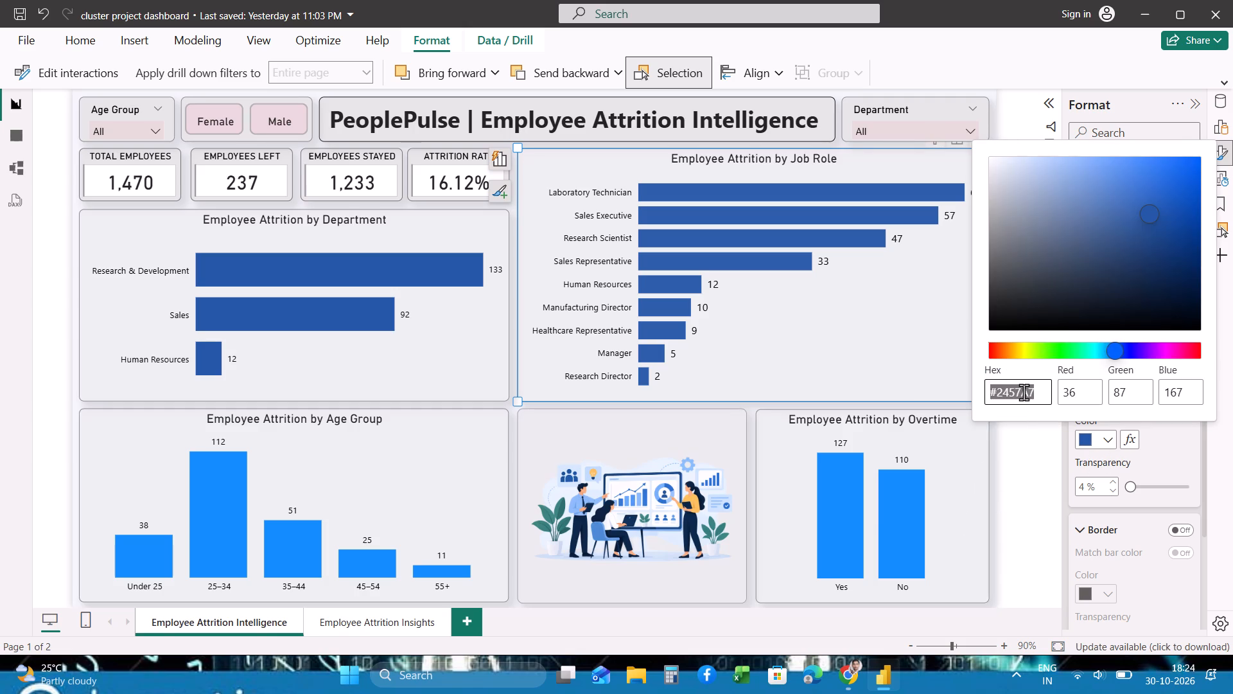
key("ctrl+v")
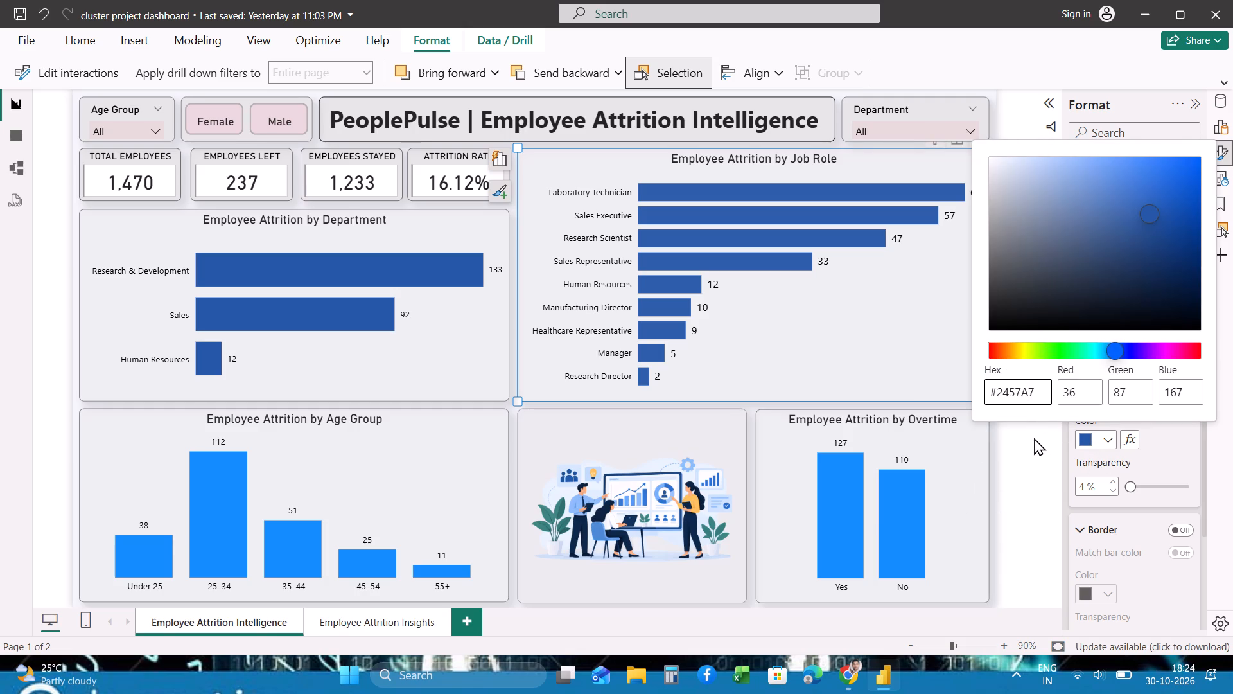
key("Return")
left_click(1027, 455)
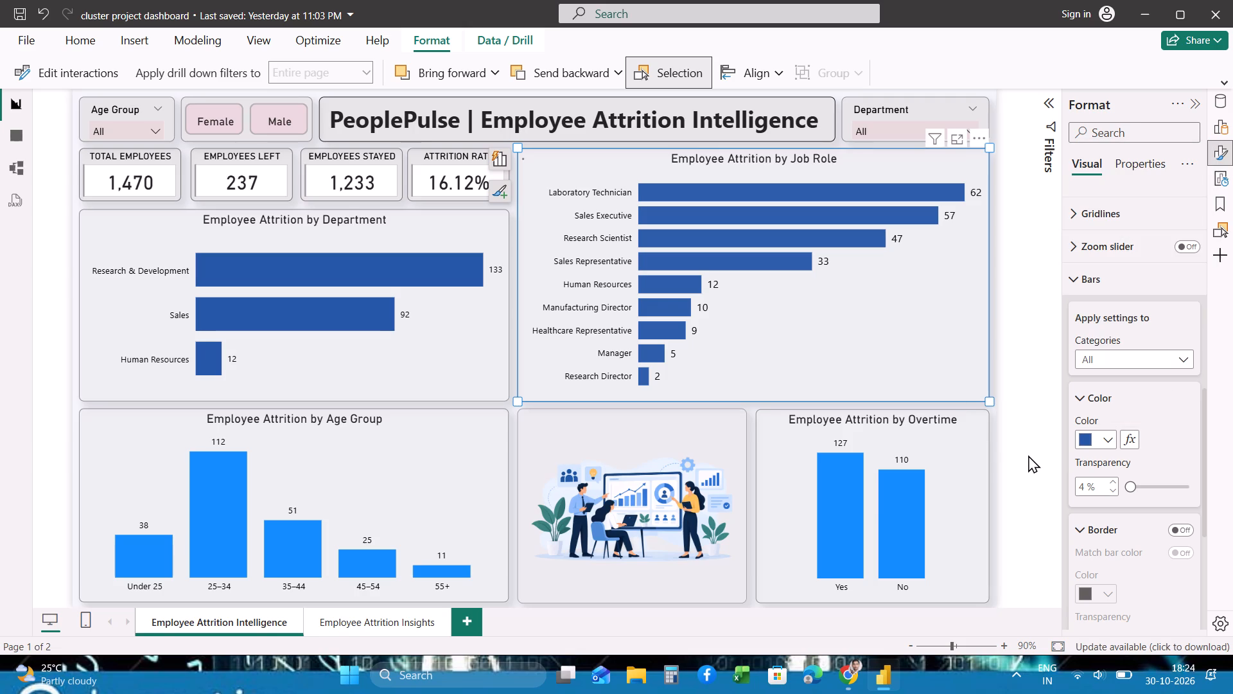
Set the column colour of the Employee Attrition by Overtime chart to #2457A7.
left_click(963, 458)
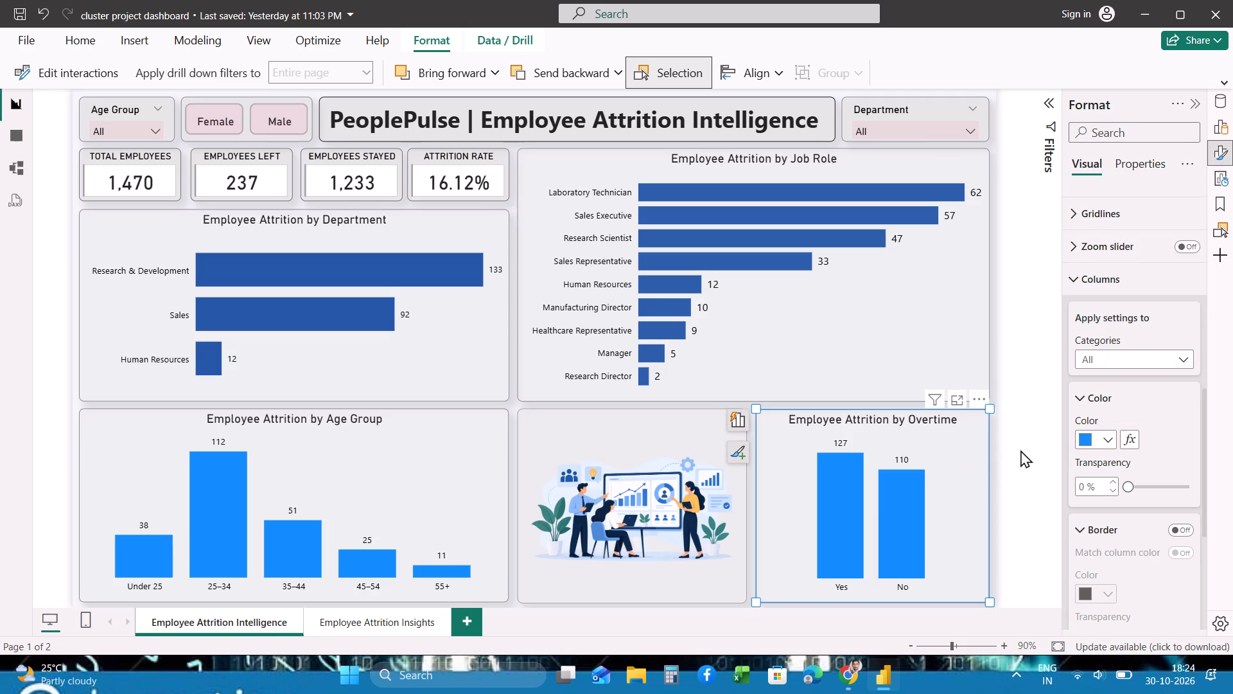
left_click(1112, 441)
left_click(1034, 398)
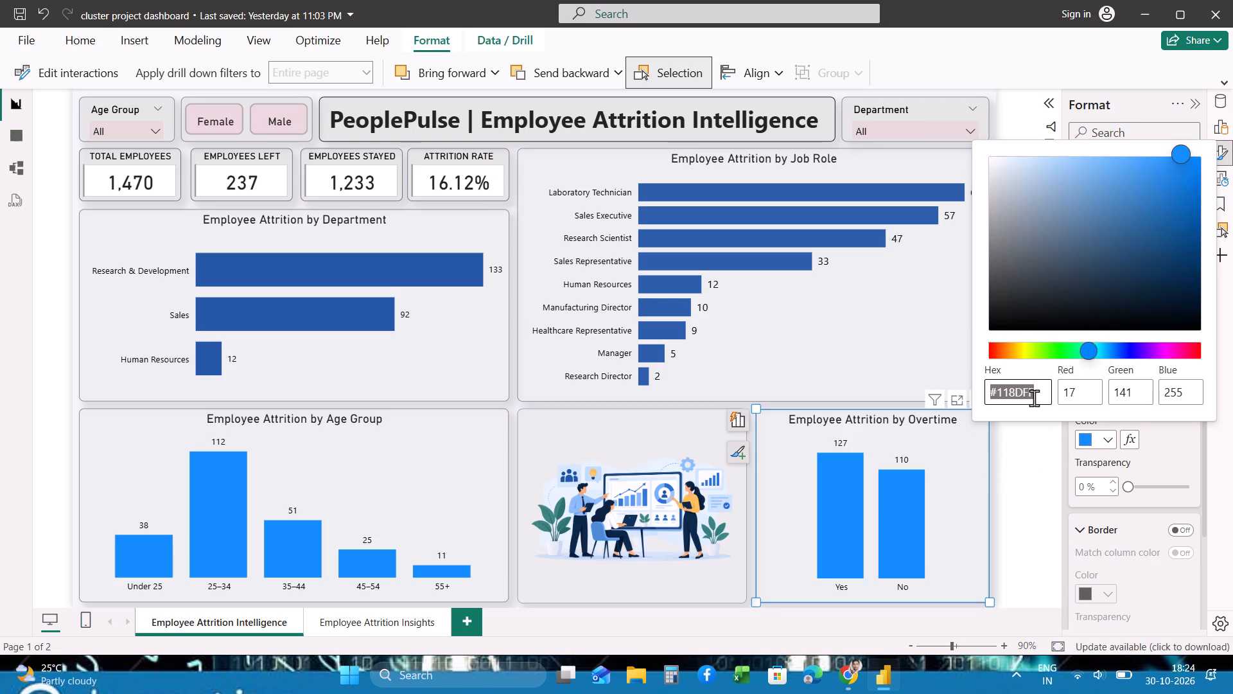
key("ctrl+v")
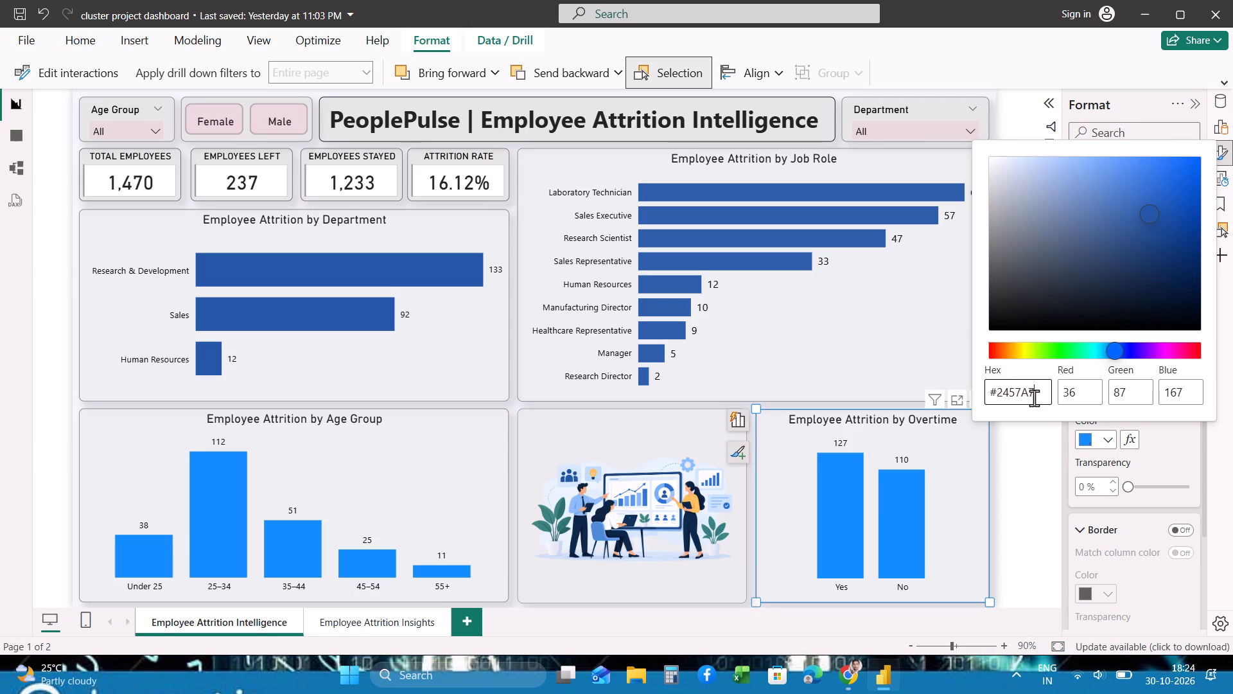
key("Return")
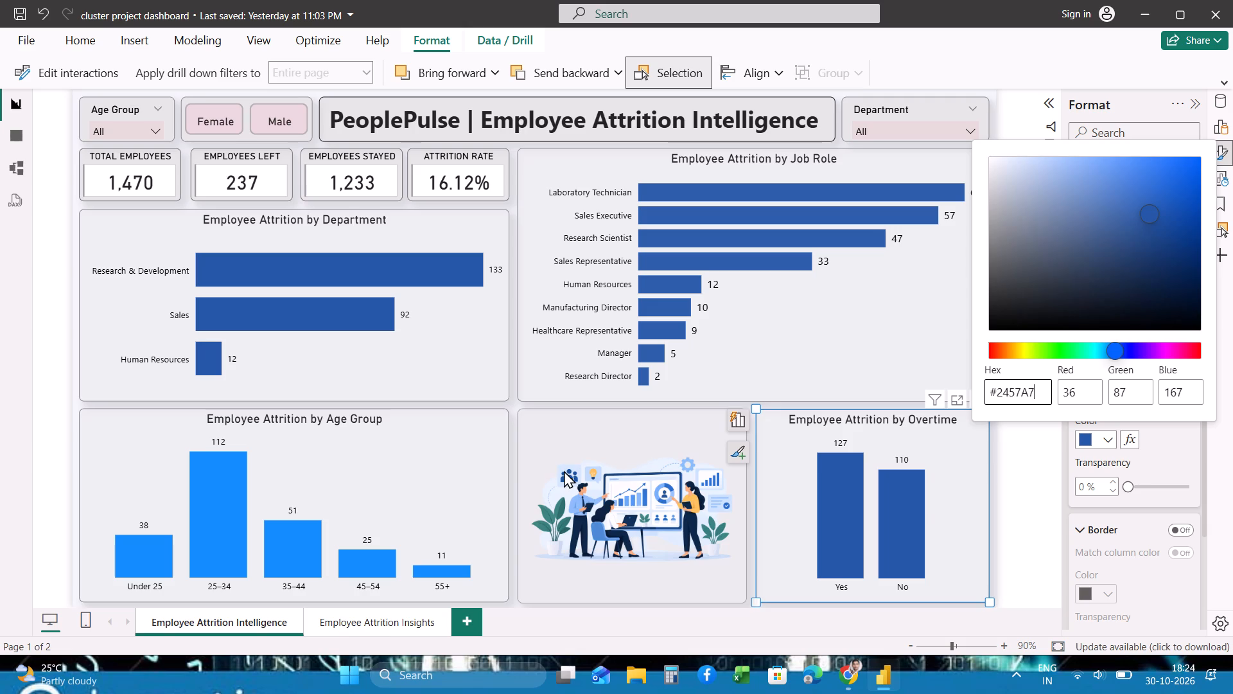
left_click(487, 474)
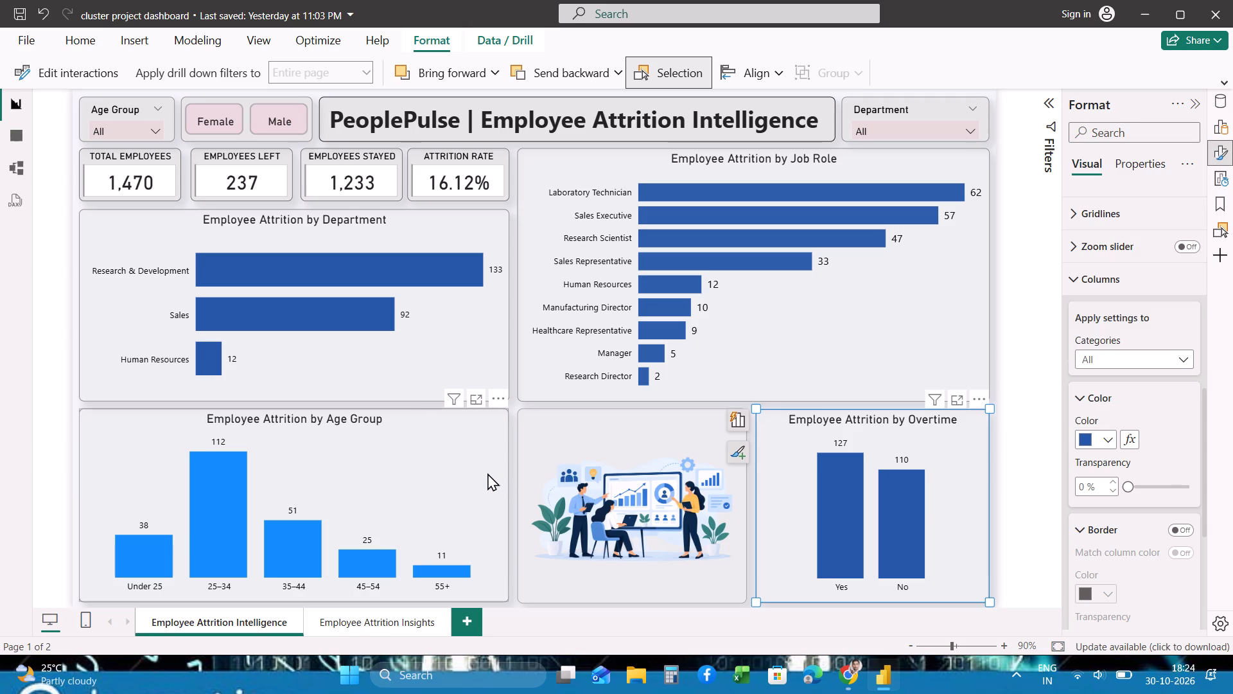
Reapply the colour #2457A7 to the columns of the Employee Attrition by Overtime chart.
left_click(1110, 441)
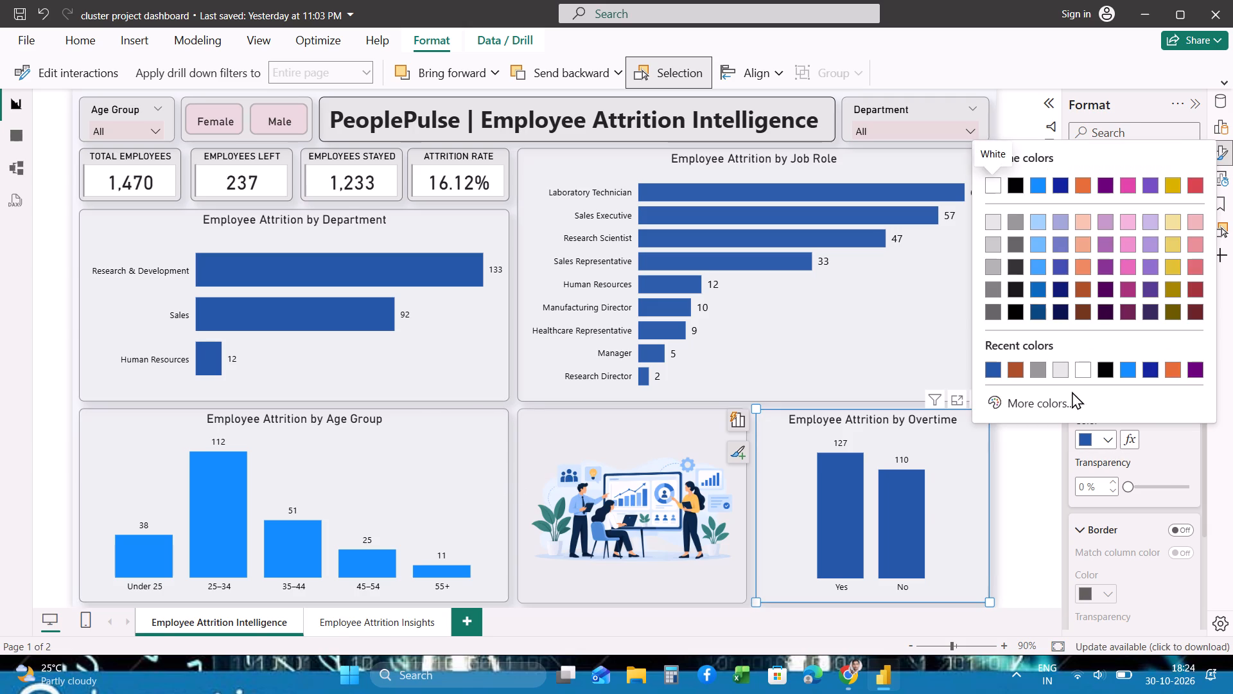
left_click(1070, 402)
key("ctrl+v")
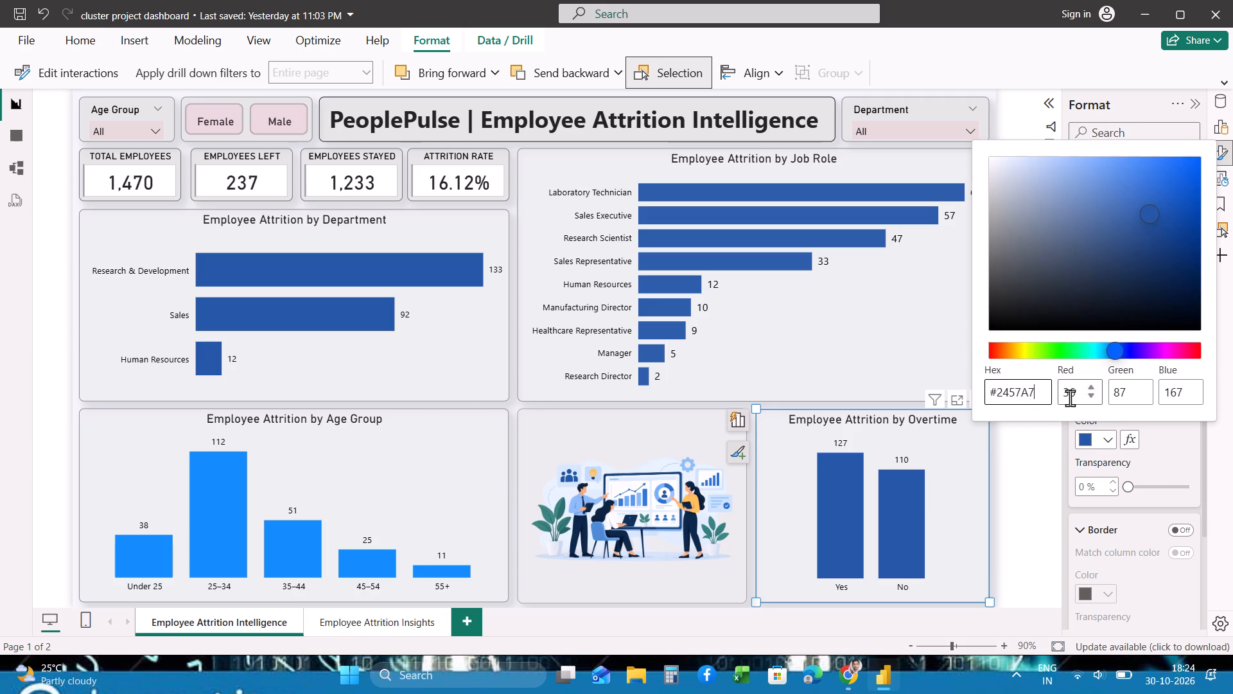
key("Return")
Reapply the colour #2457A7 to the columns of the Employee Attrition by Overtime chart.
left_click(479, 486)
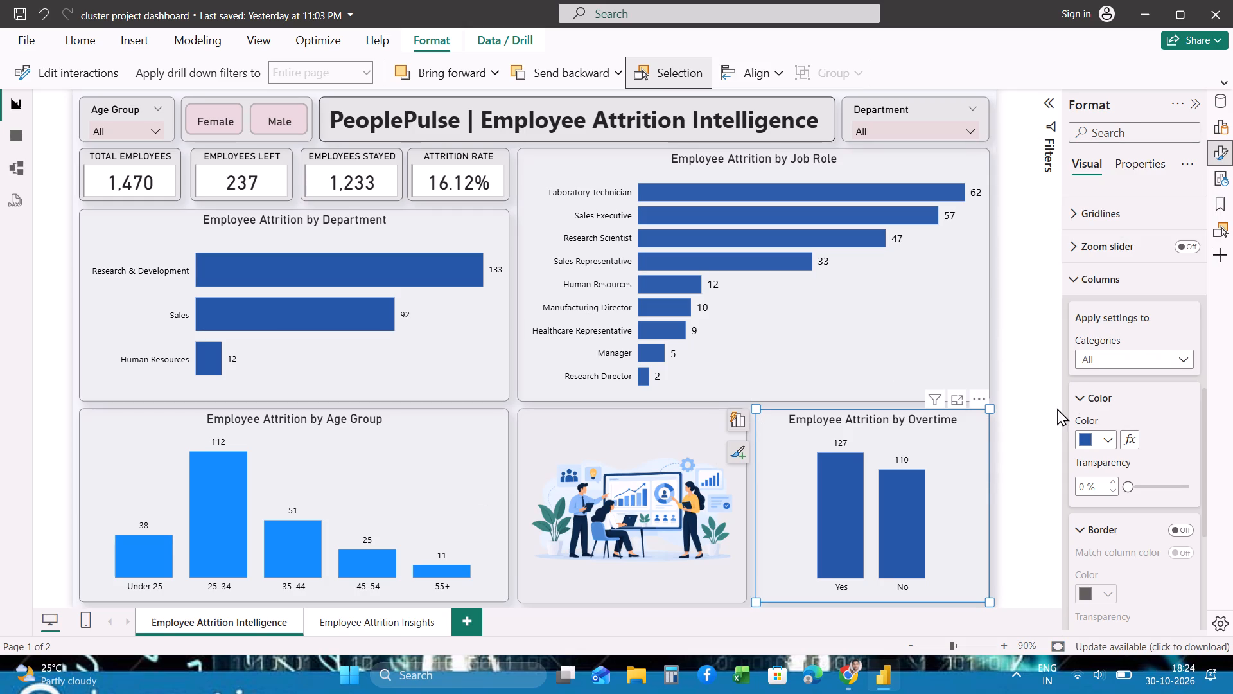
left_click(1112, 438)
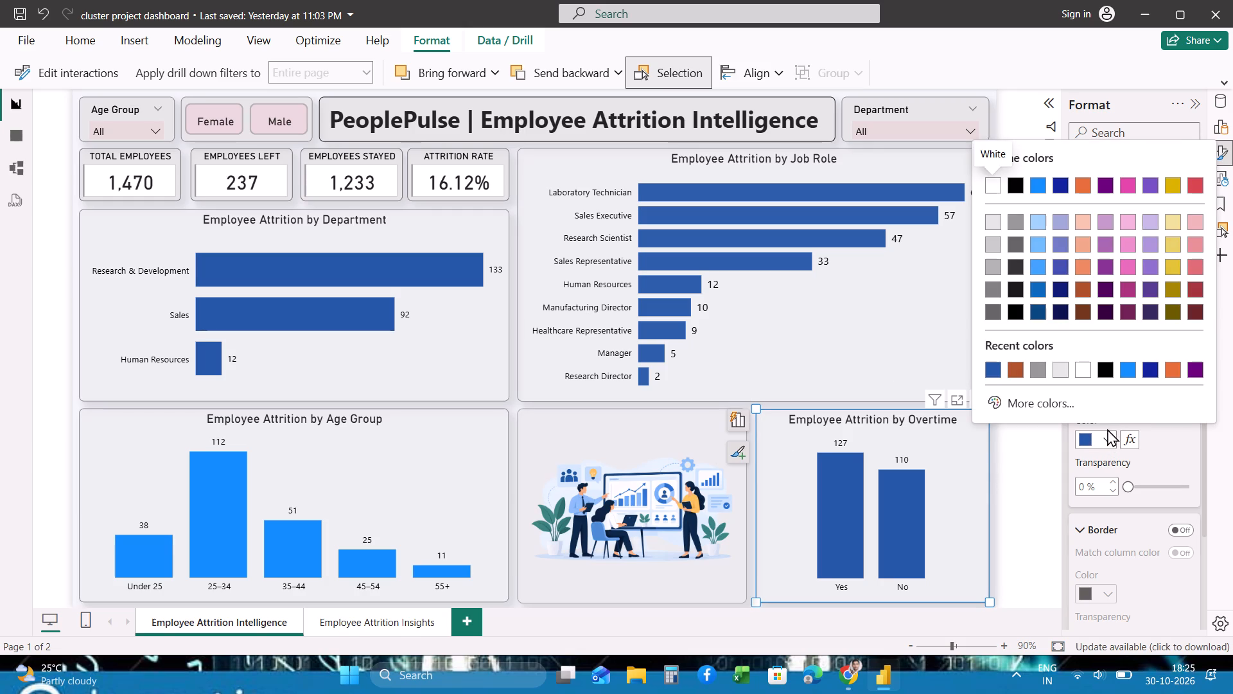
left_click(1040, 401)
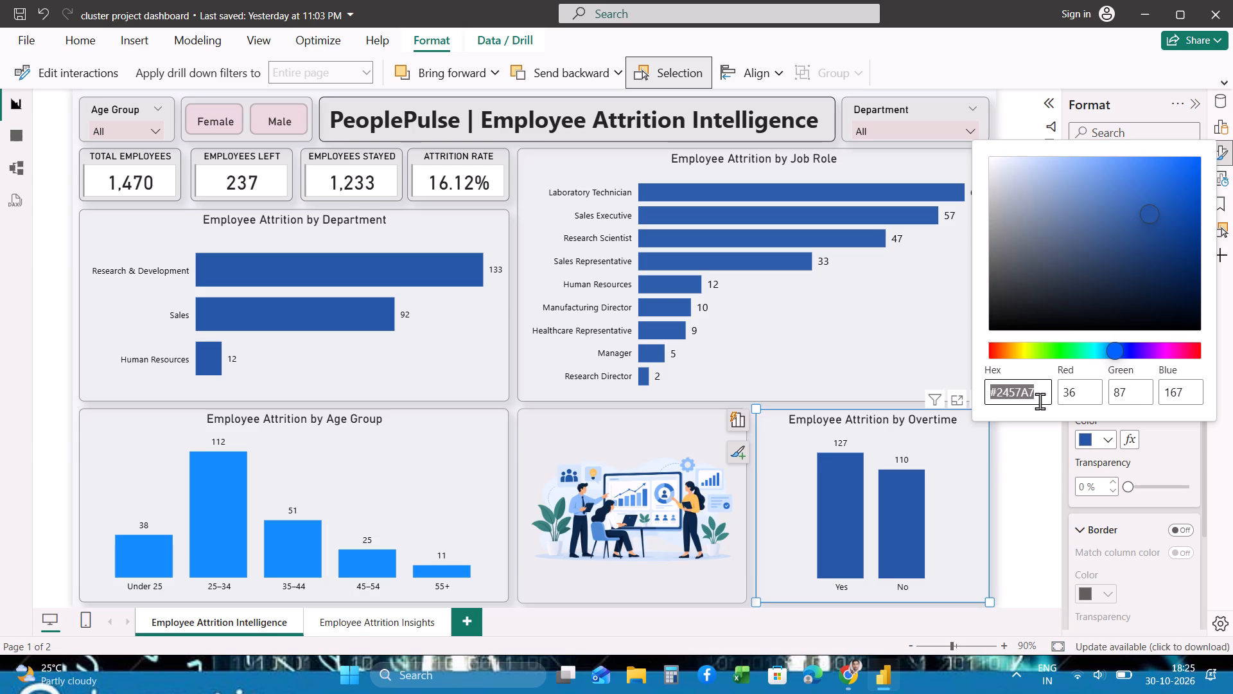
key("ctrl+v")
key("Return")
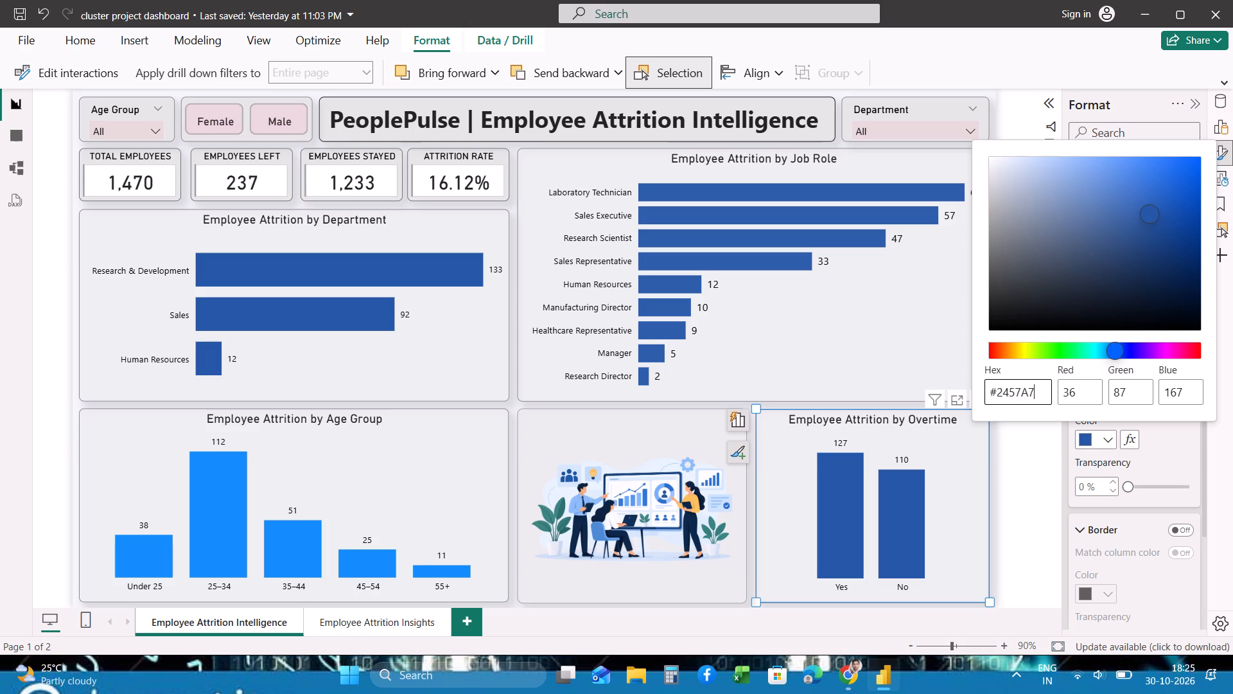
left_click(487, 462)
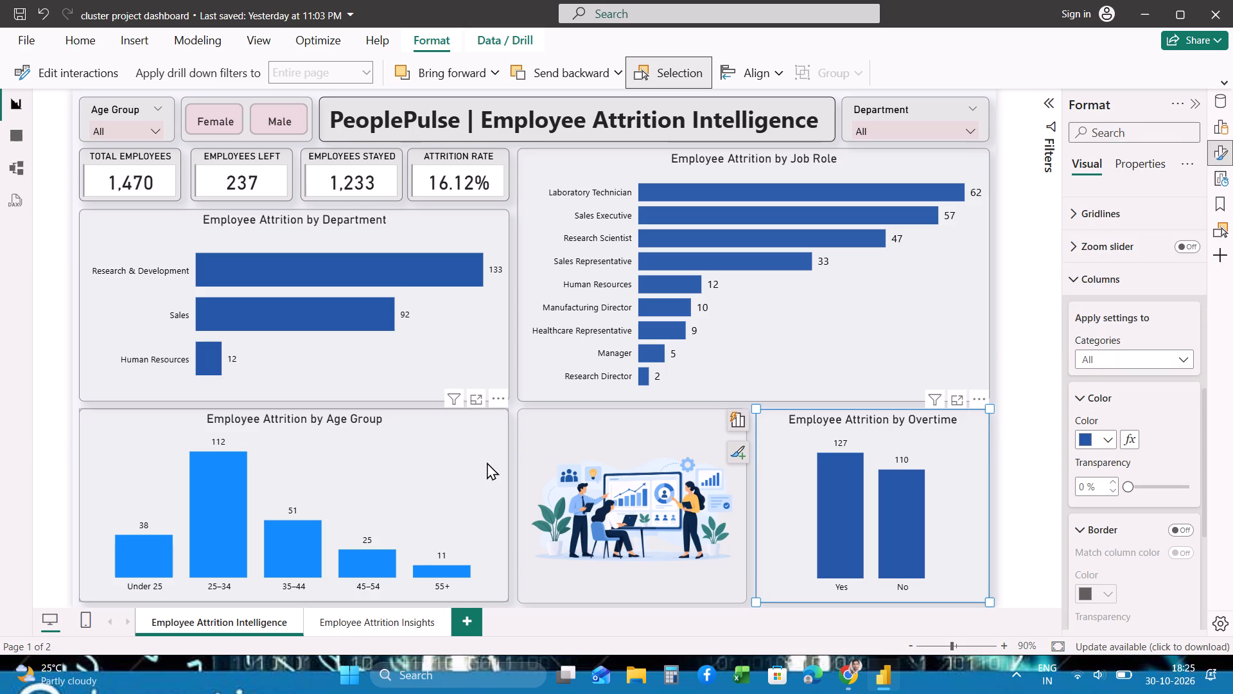
Set the column colour of the Employee Attrition by Age Group chart to #2457A7 for all categories.
left_click(487, 462)
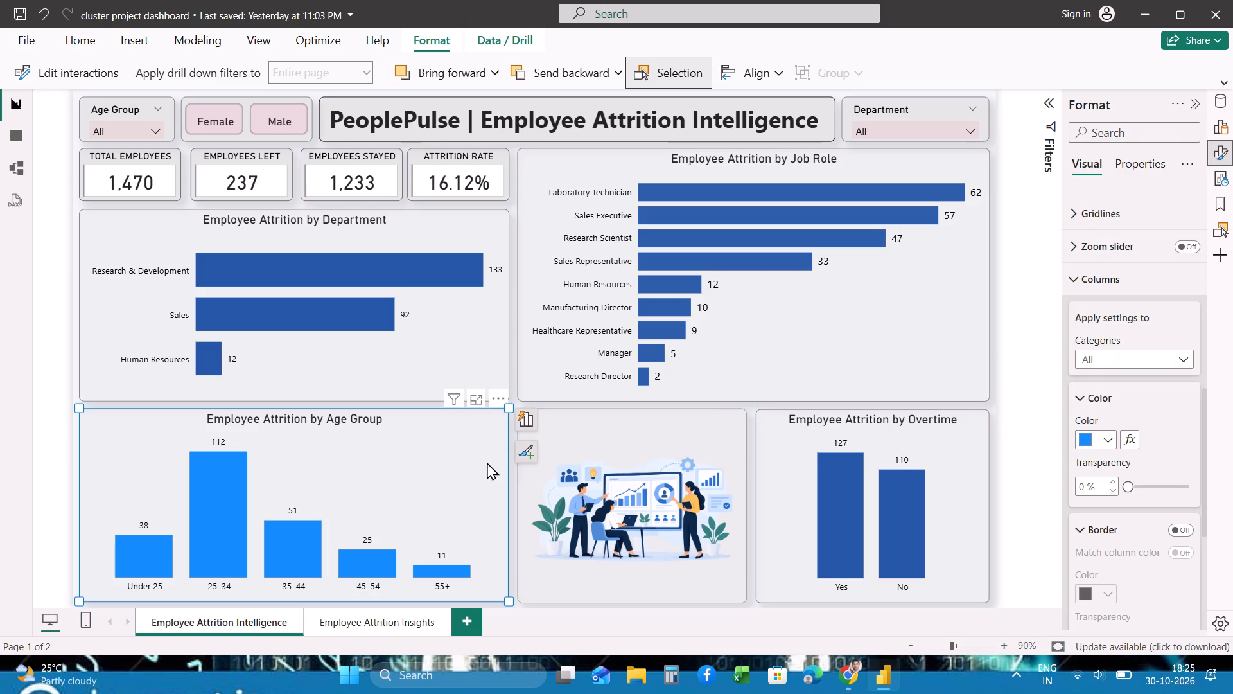
left_click(1110, 438)
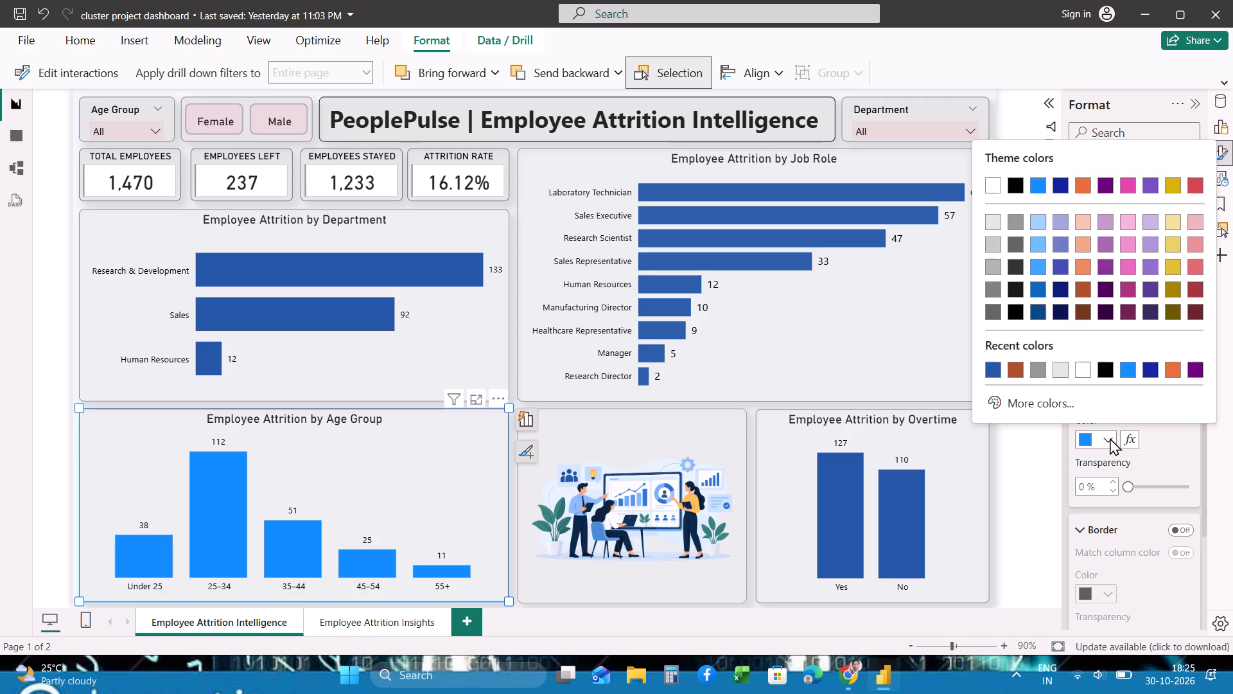
left_click(1040, 400)
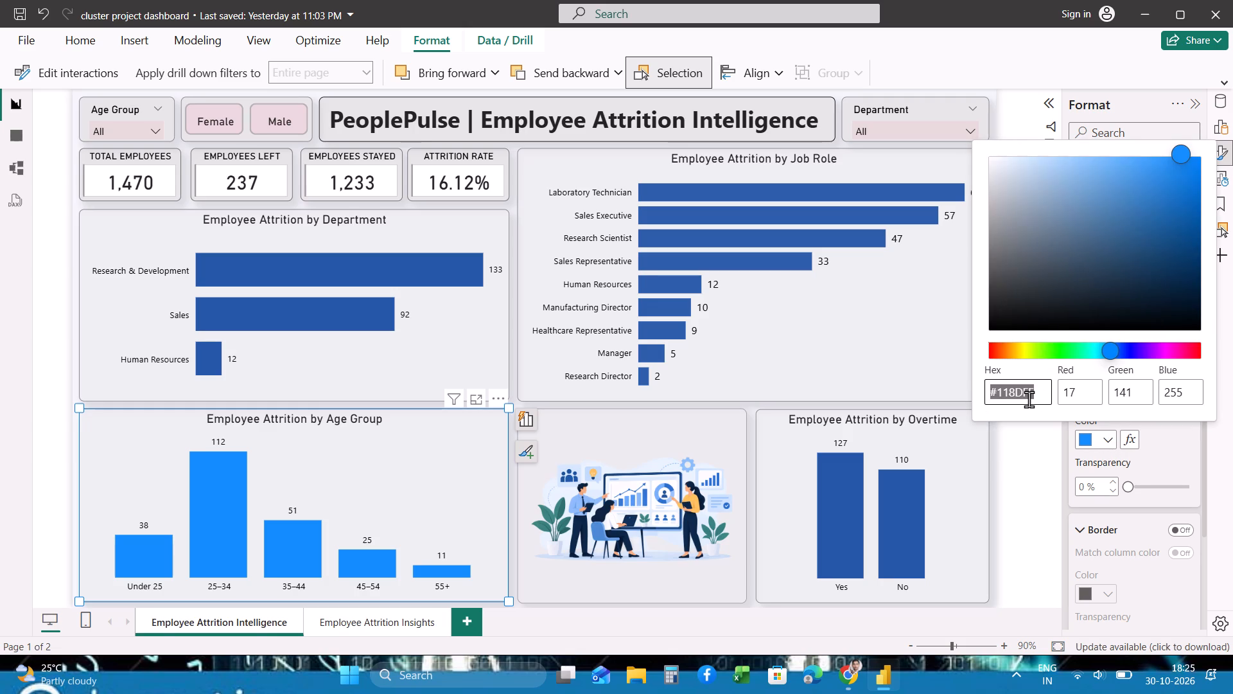
key("ctrl+v")
key("Return")
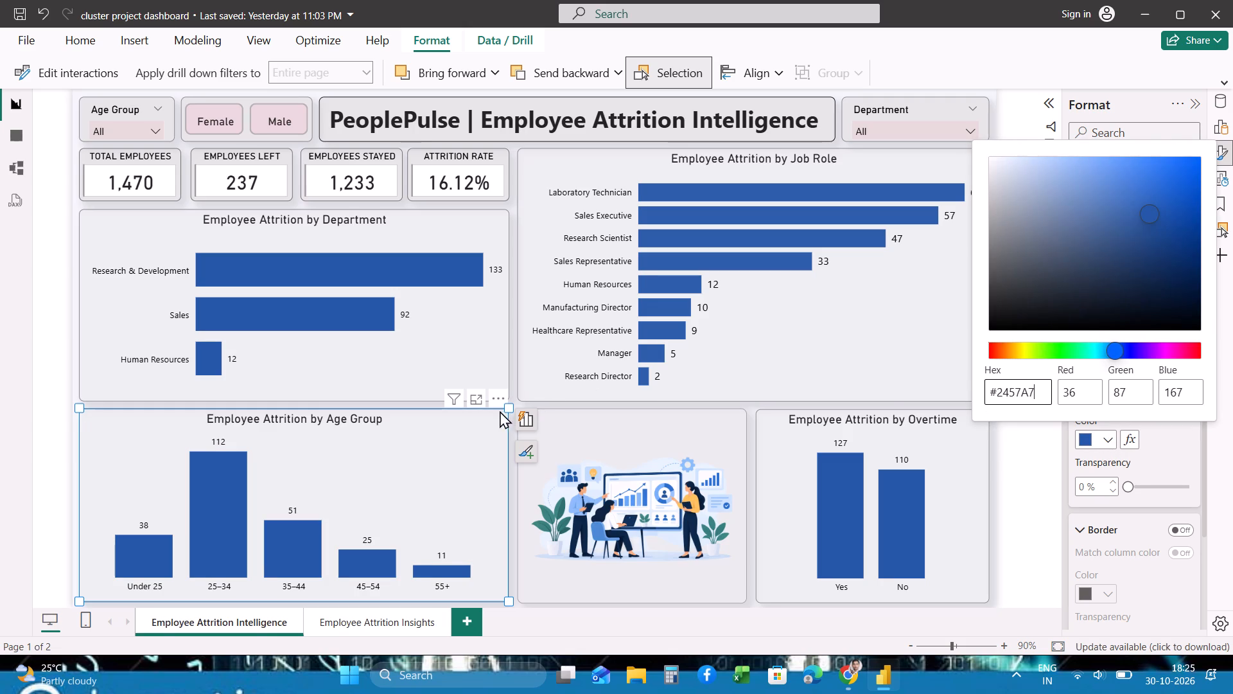
left_click(515, 384)
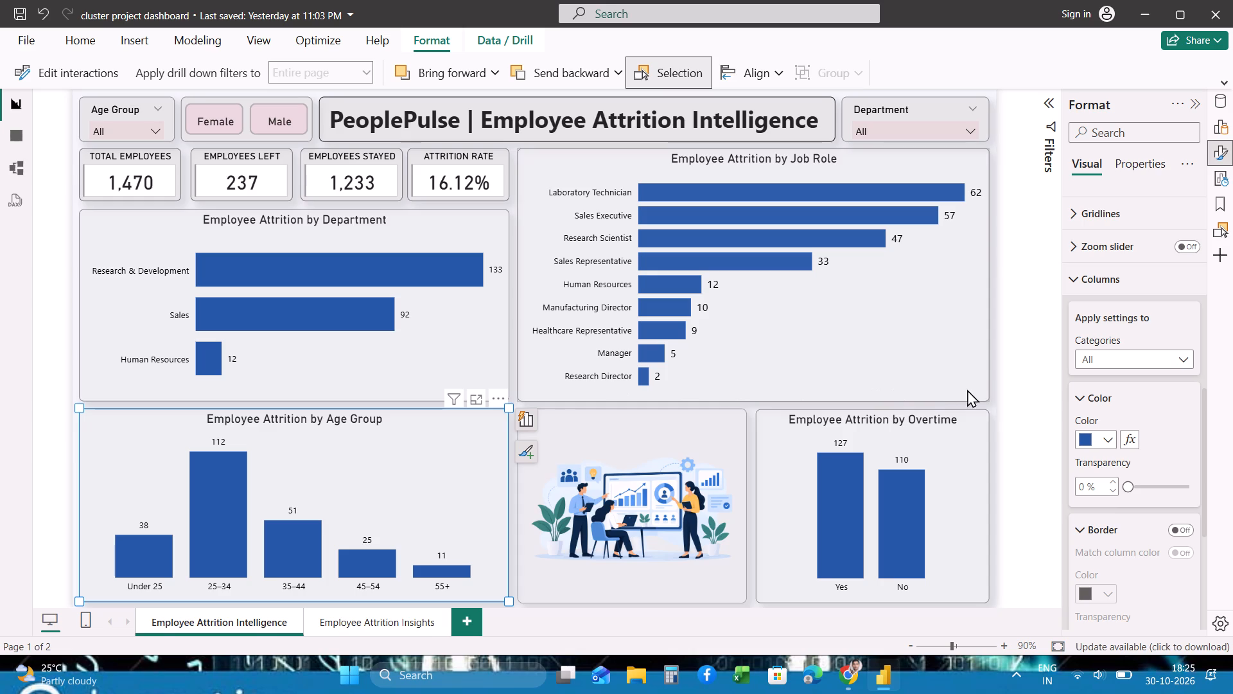
left_click(996, 402)
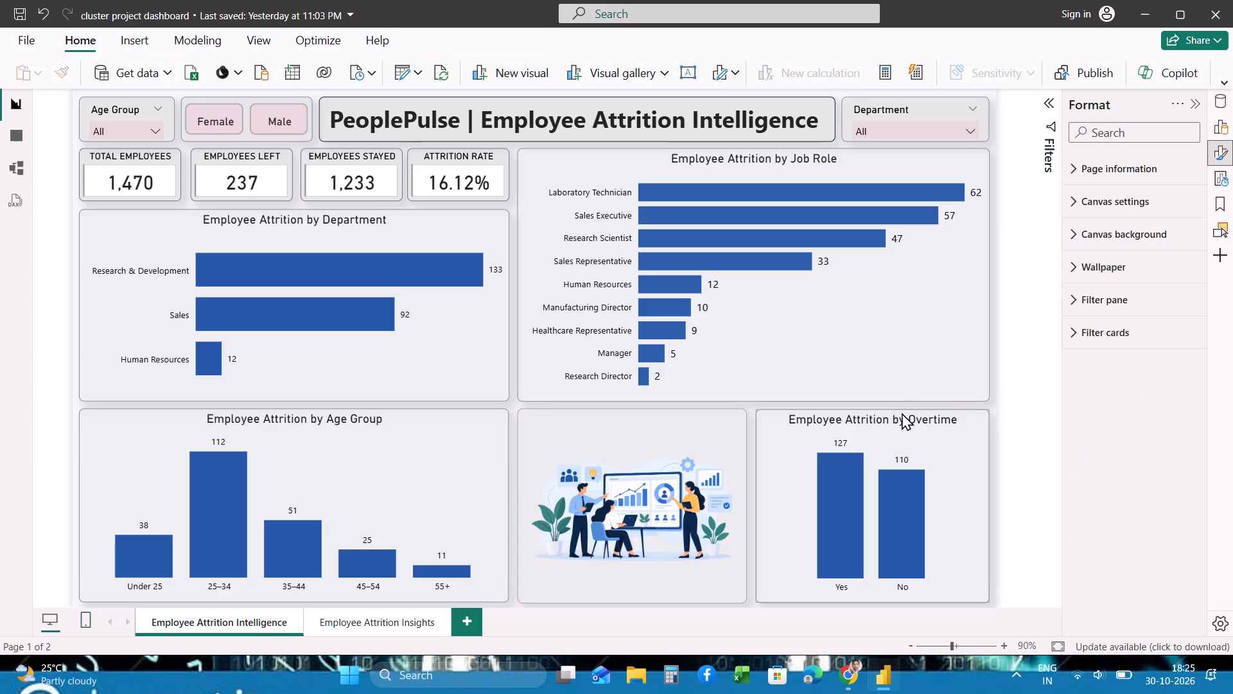
Compare the chart colours and layout of the Employee Attrition Intelligence page with those of the Employee Attrition Insights page.
left_click(381, 621)
left_click(258, 625)
scroll(1024, 408, "up", 1)
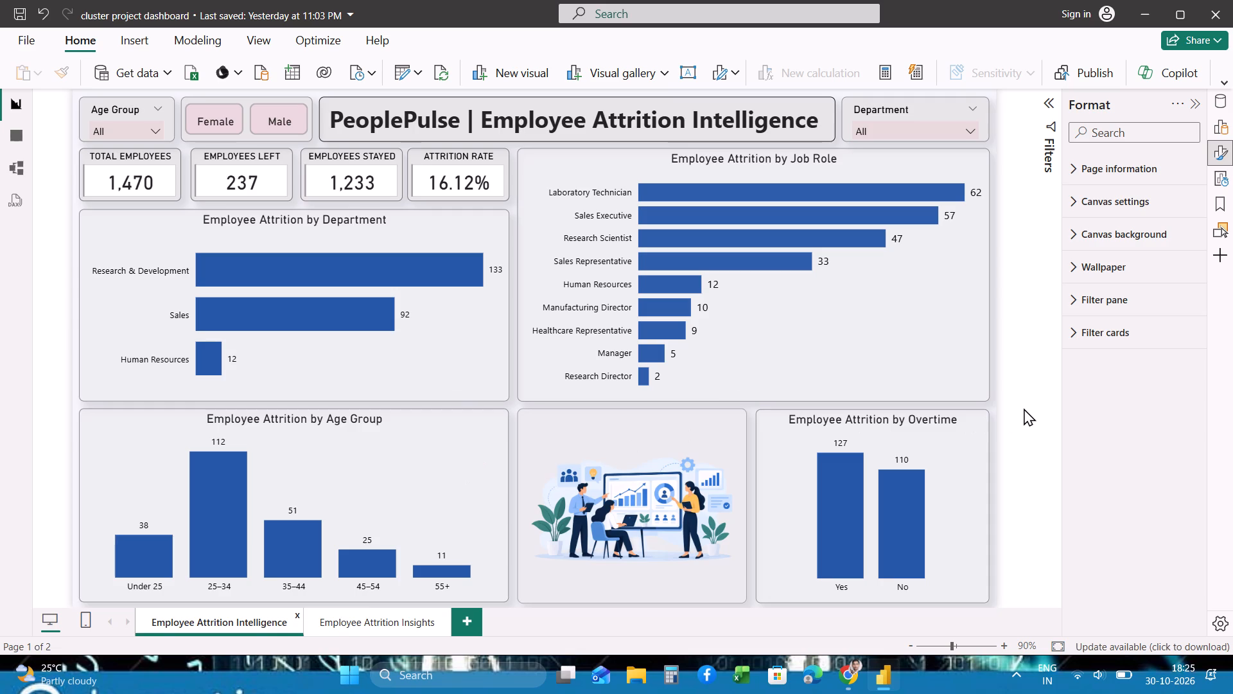
scroll(1024, 408, "down", 1)
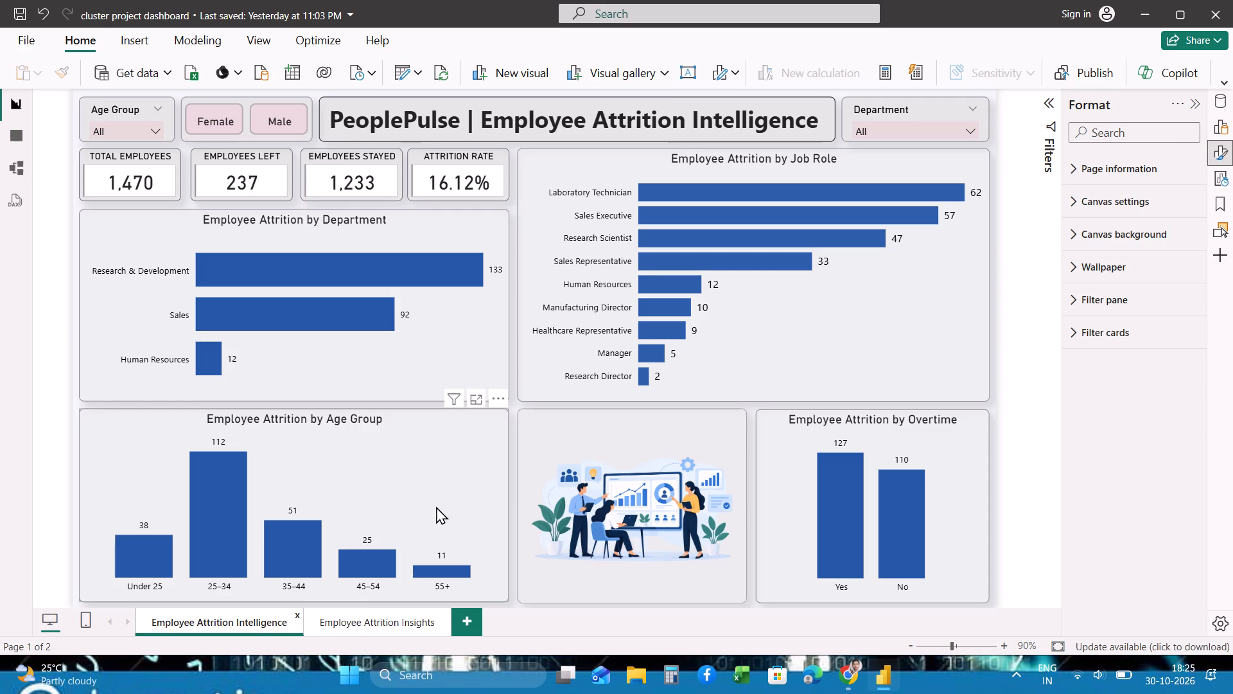
left_click(385, 617)
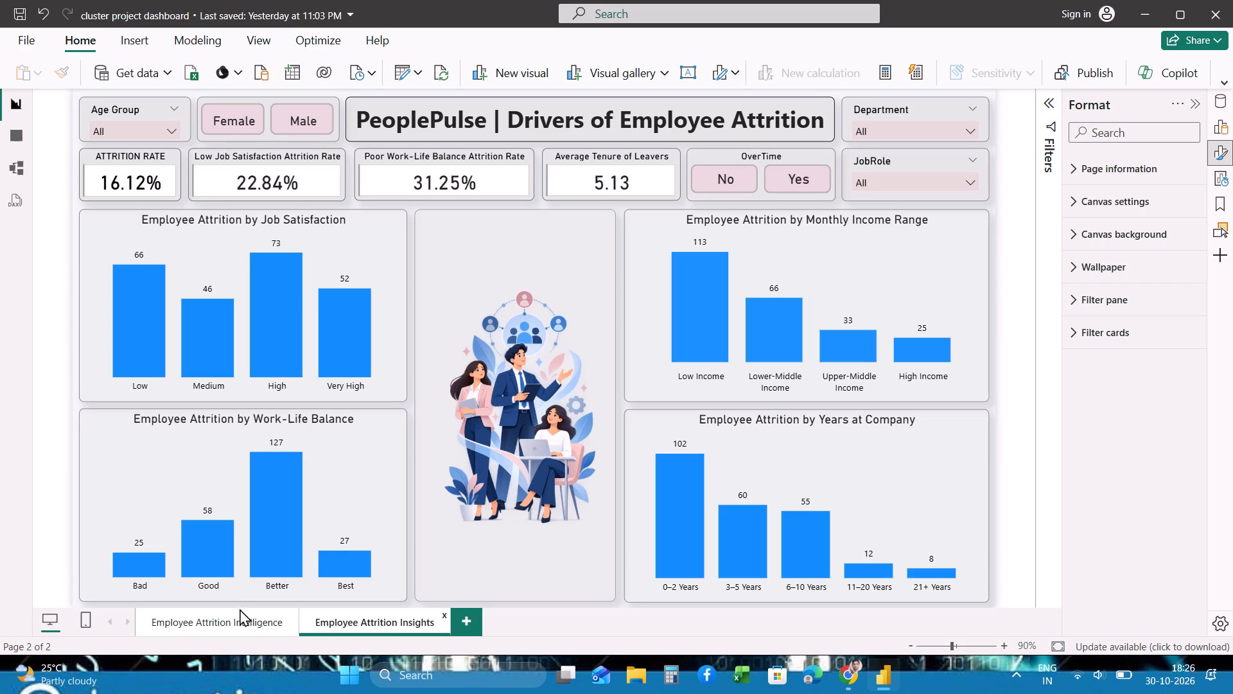
left_click(232, 626)
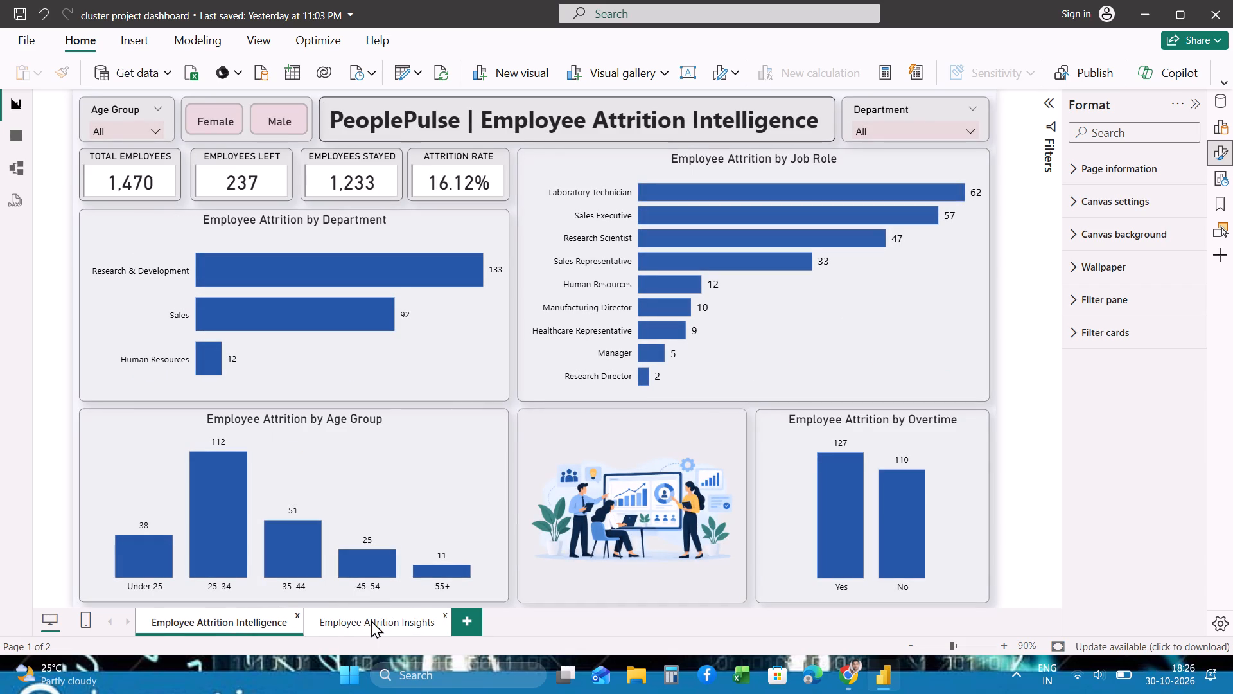
left_click(371, 620)
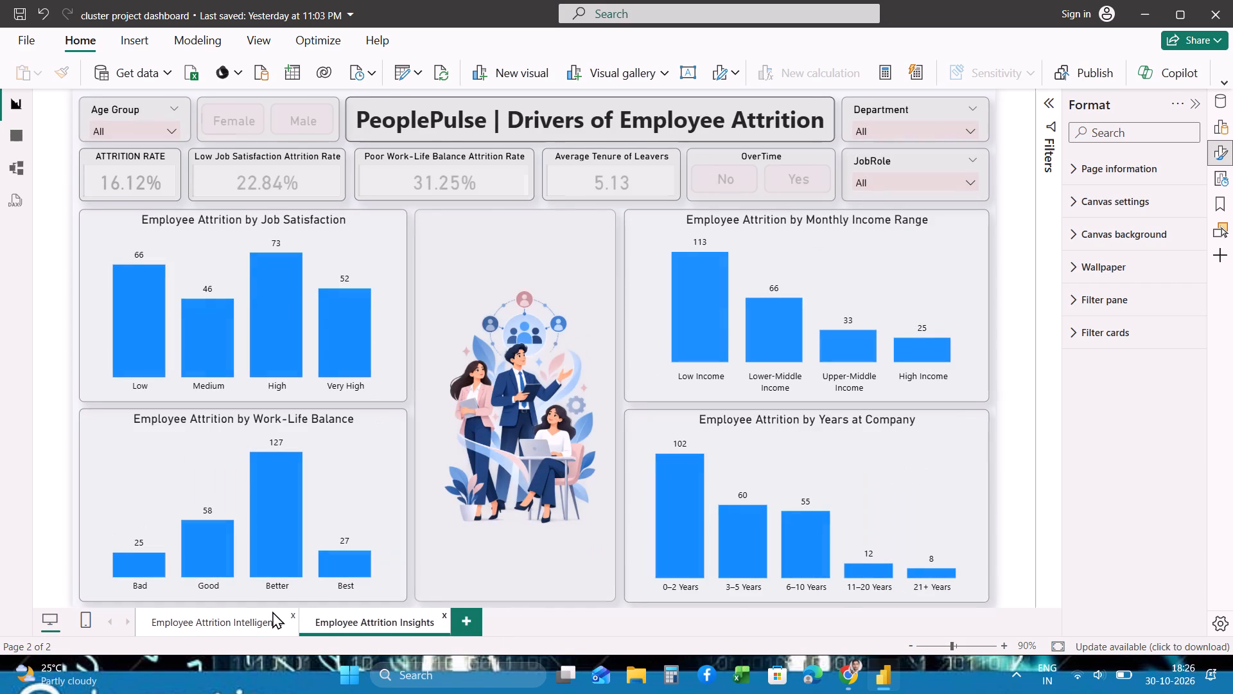
left_click(259, 625)
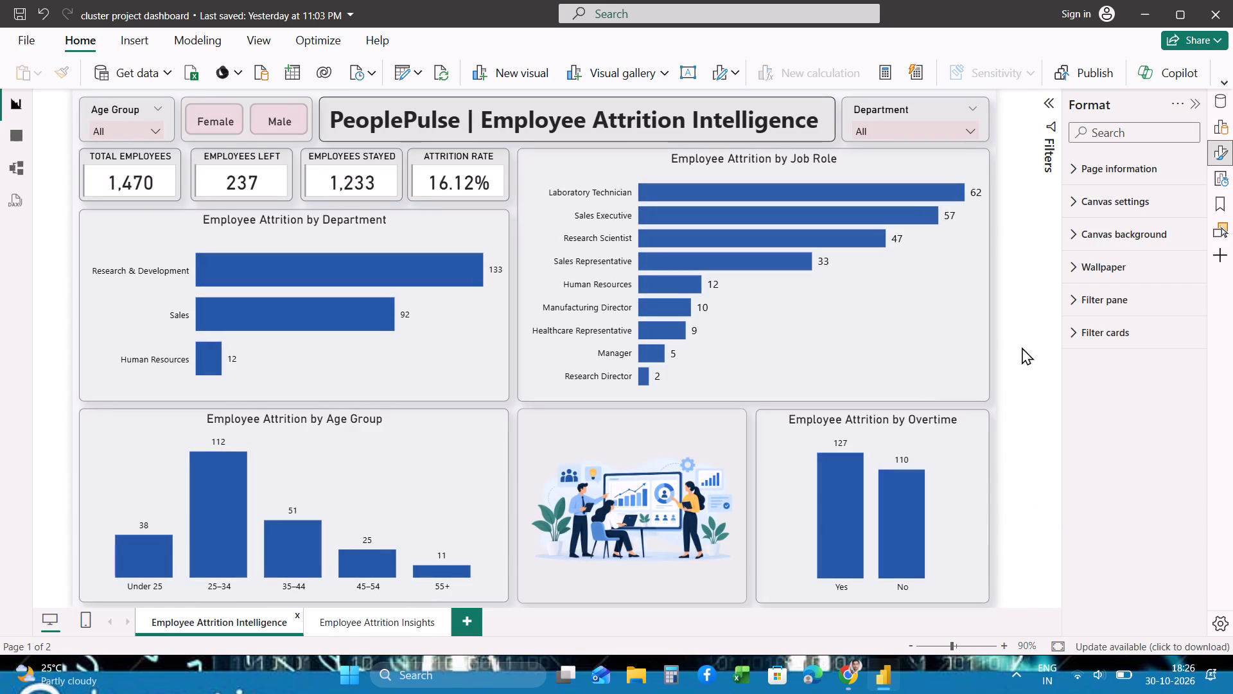
Examine the bar colour, border and other visual format settings of the Employee Attrition by Department chart.
left_click(462, 345)
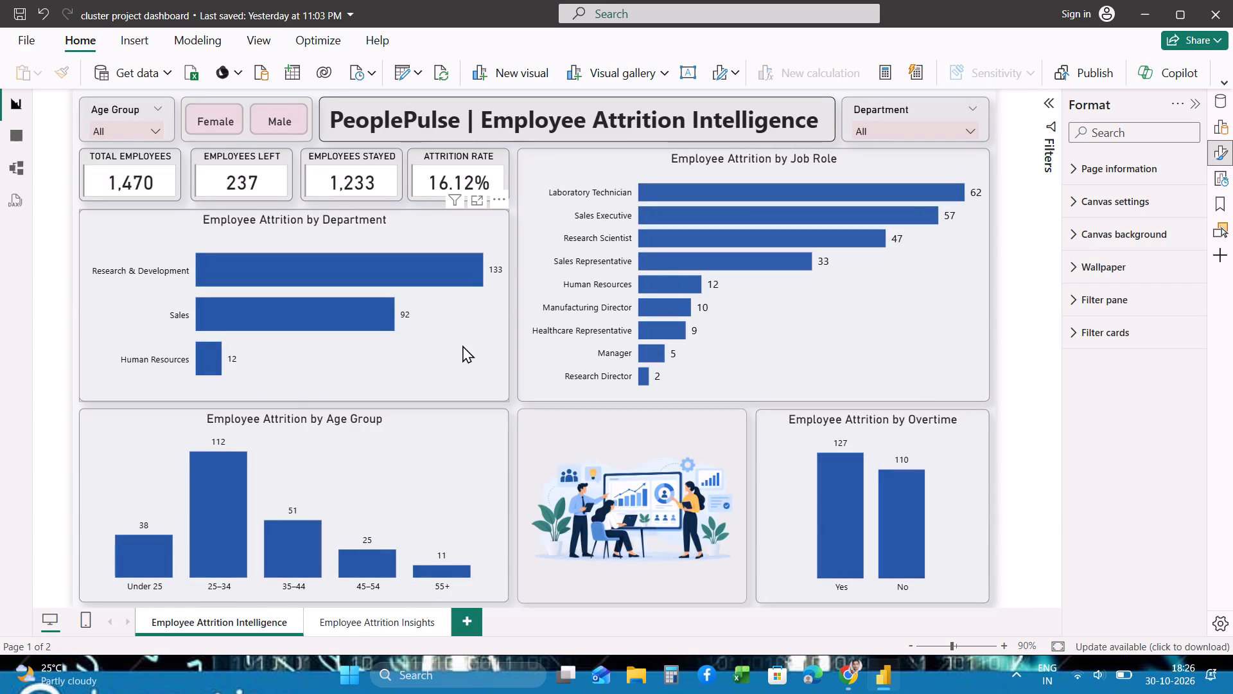
left_click(466, 267)
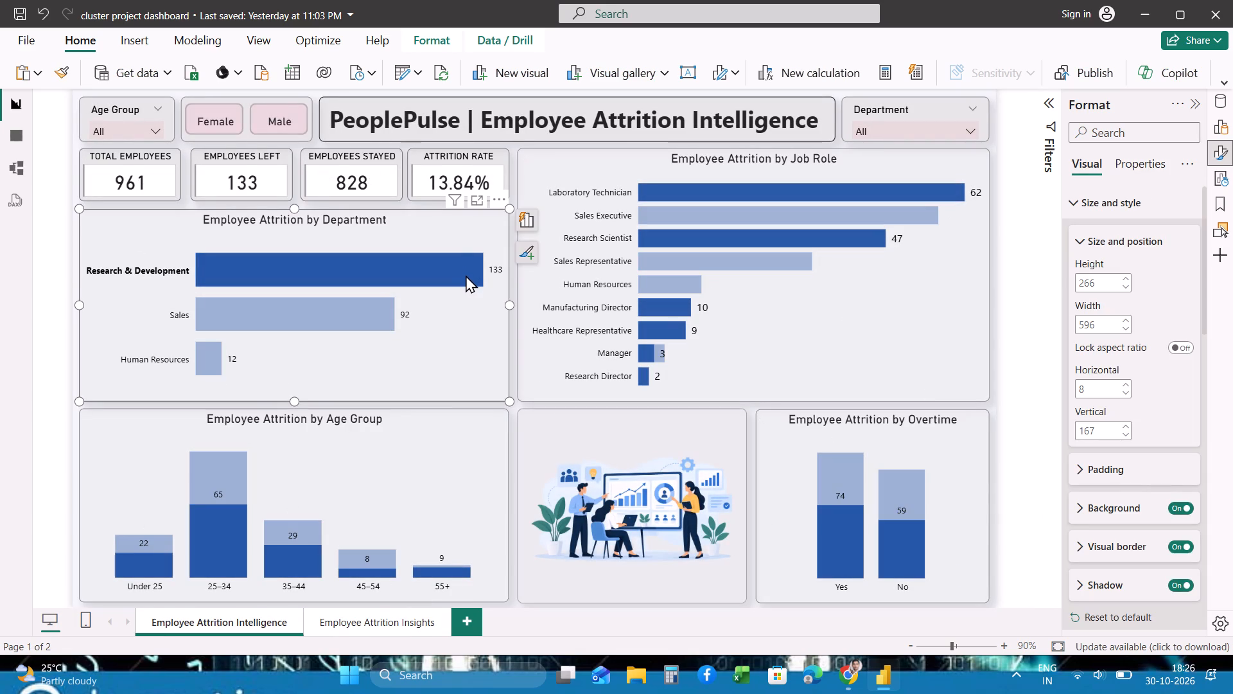
left_click(466, 275)
scroll(1164, 461, "down", 4)
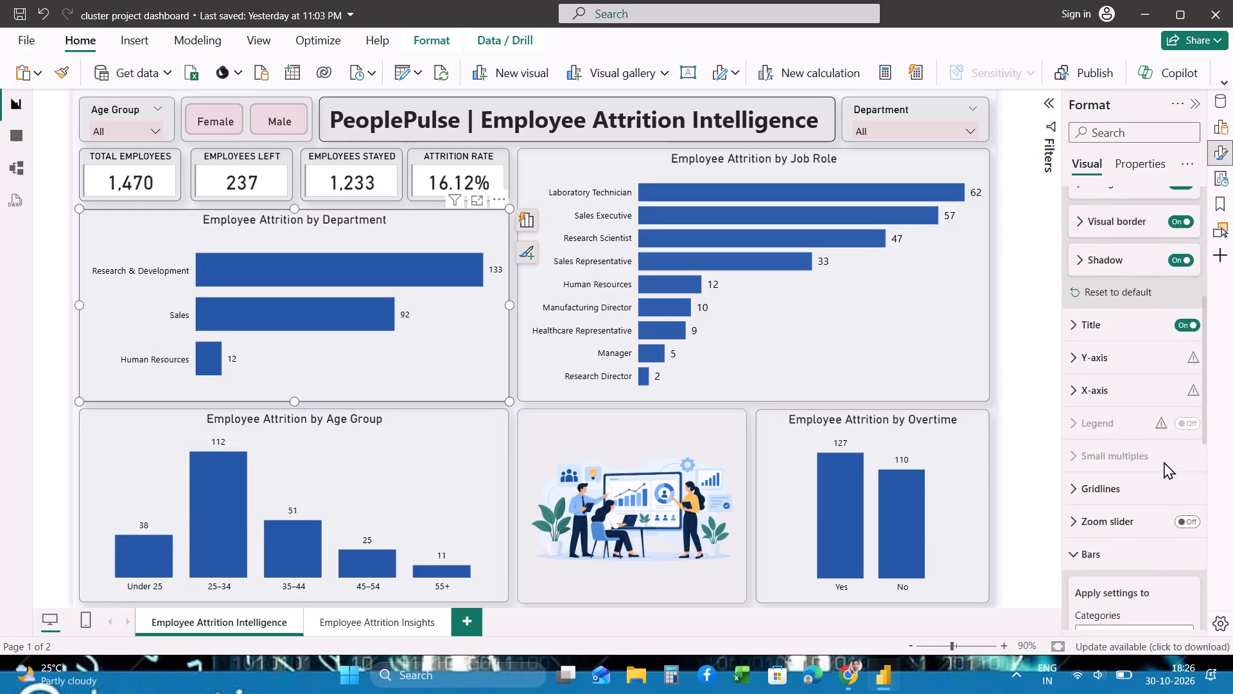
scroll(1164, 461, "down", 5)
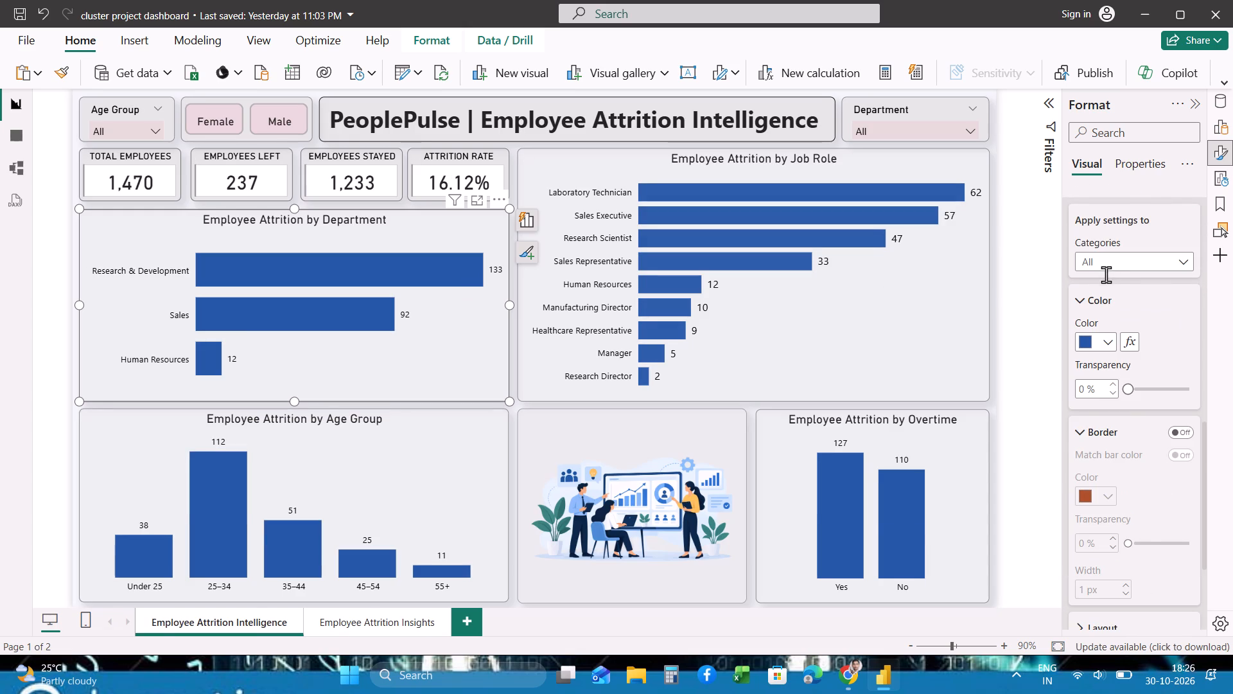
scroll(1124, 393, "down", 1)
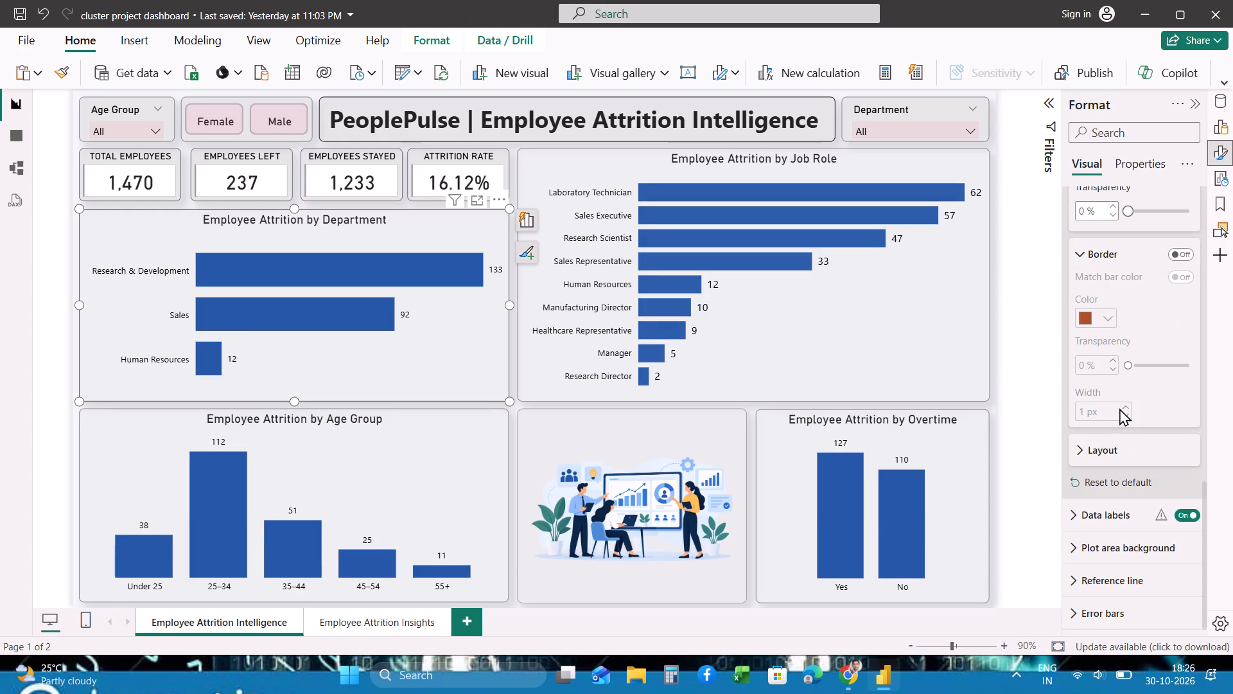
scroll(1144, 328, "up", 1)
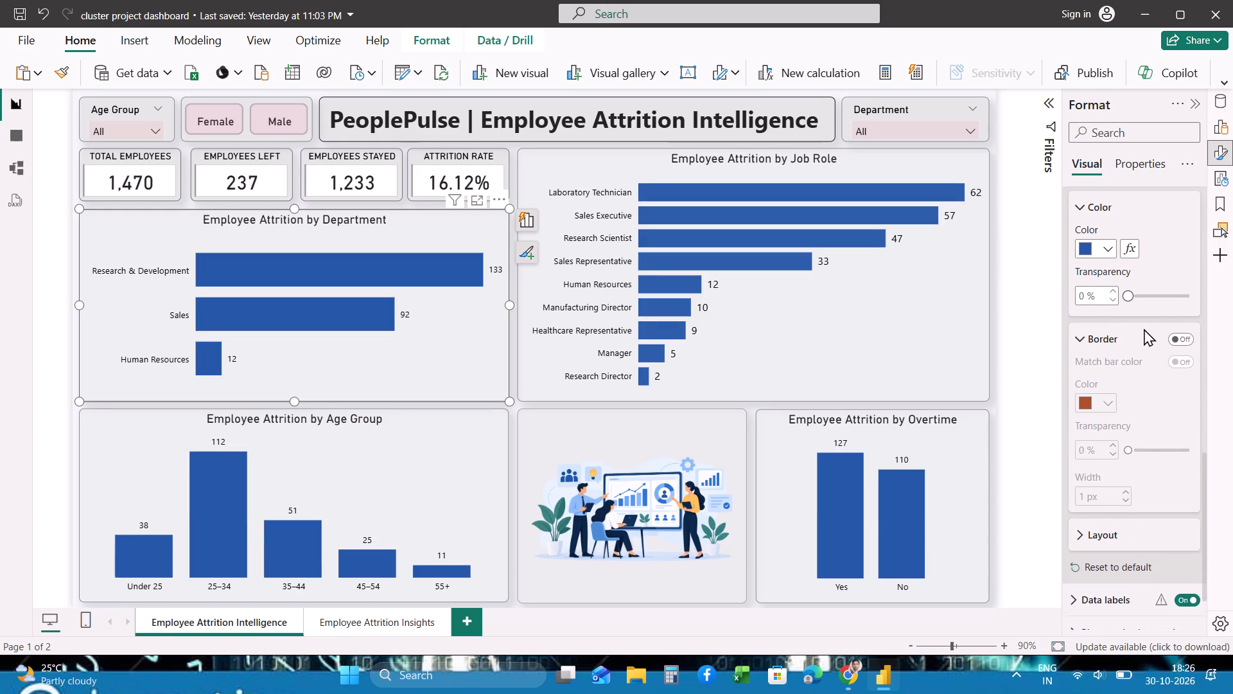
scroll(1144, 328, "up", 2)
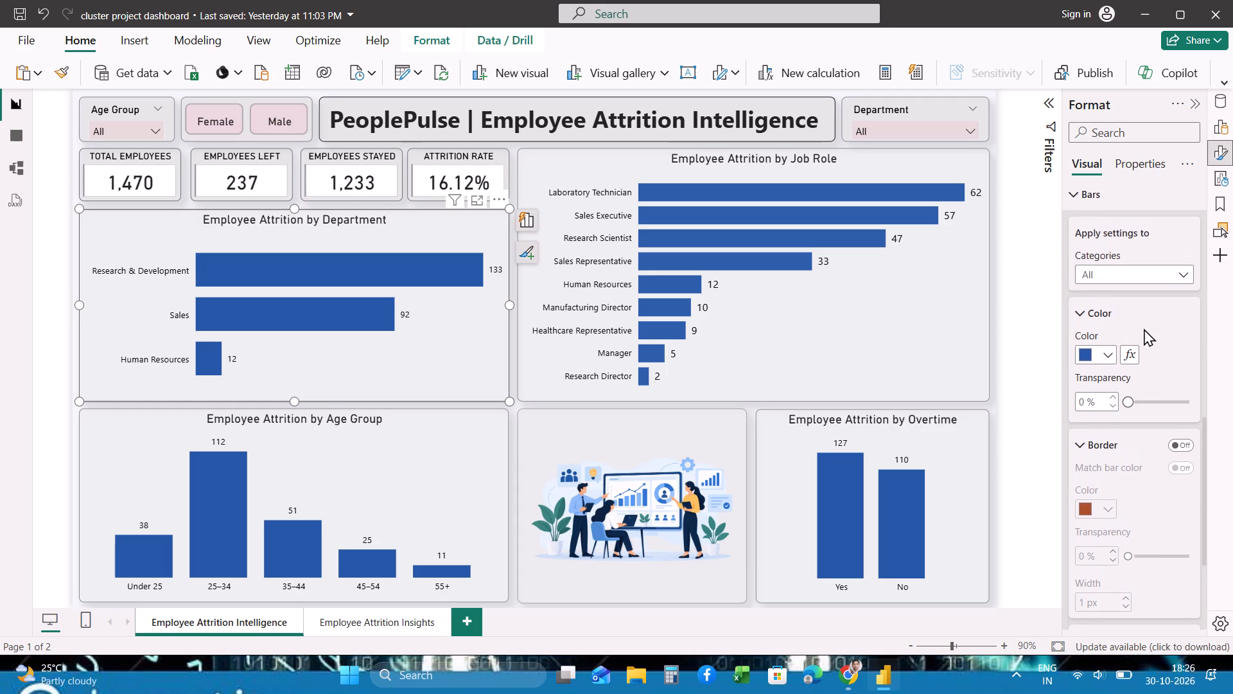
scroll(1144, 328, "down", 2)
scroll(1146, 456, "down", 1)
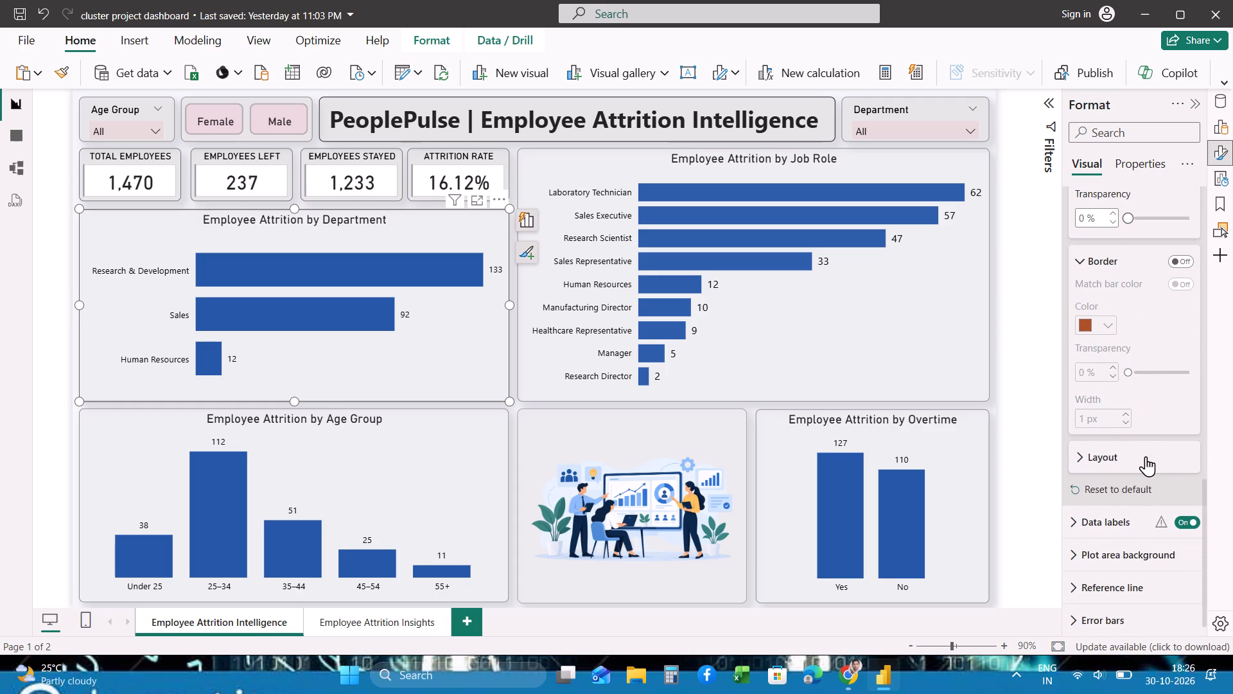
scroll(1146, 456, "down", 1)
scroll(1130, 524, "down", 1)
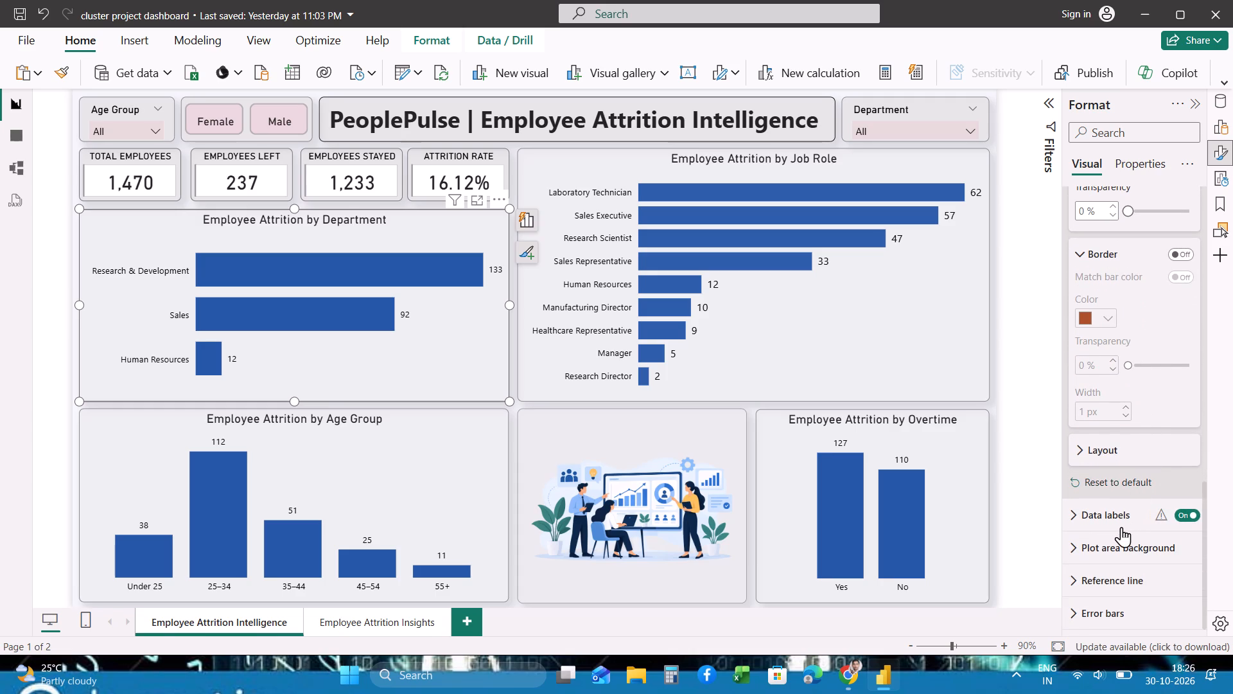
scroll(1094, 497, "up", 2)
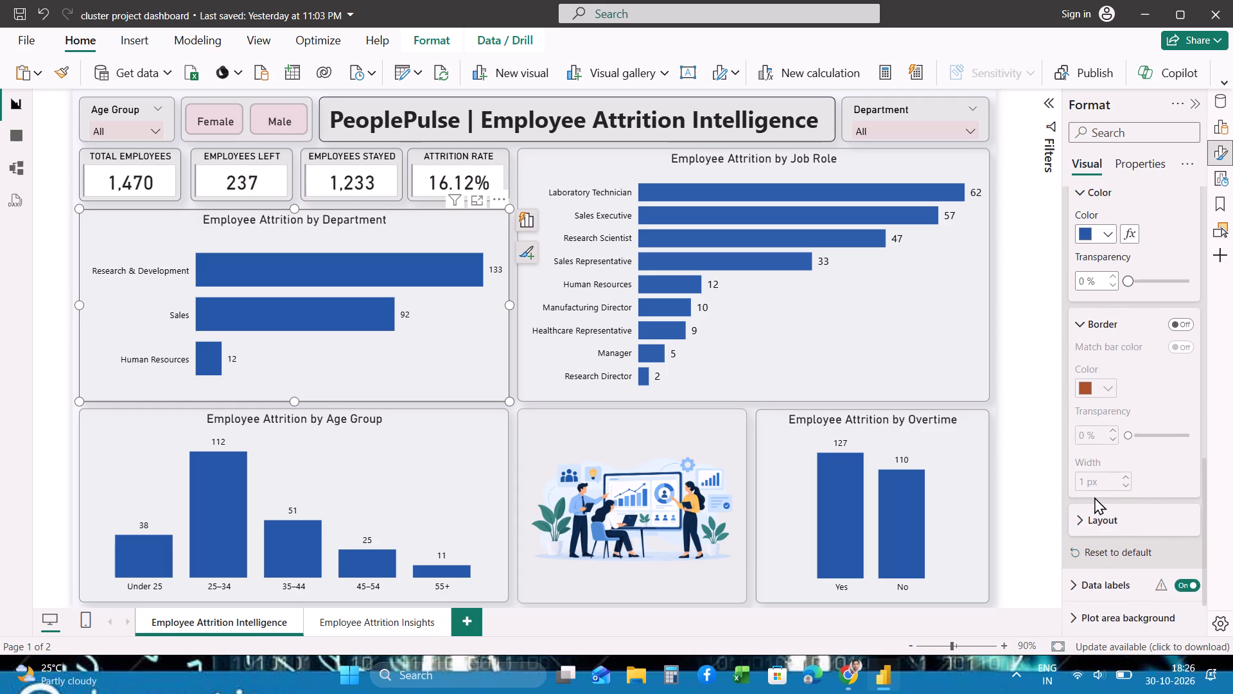
scroll(1094, 497, "up", 1)
left_click(1083, 299)
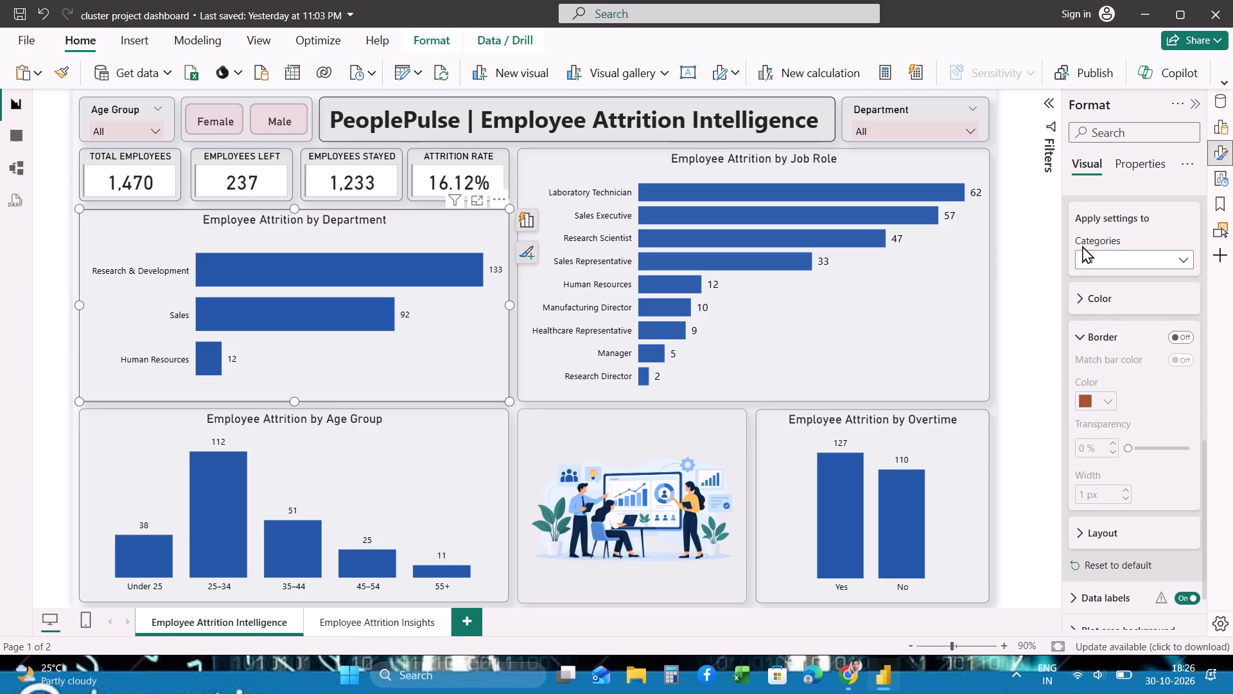
scroll(1085, 236, "up", 1)
left_click(1076, 240)
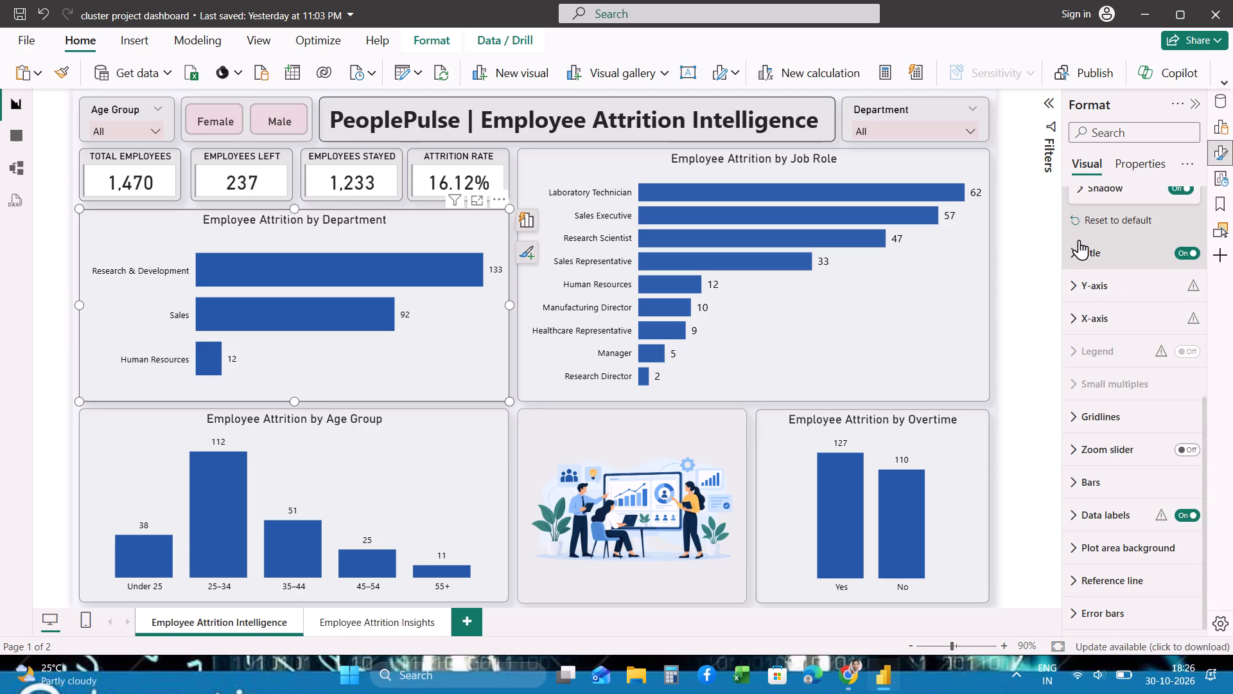
scroll(1110, 280, "down", 1)
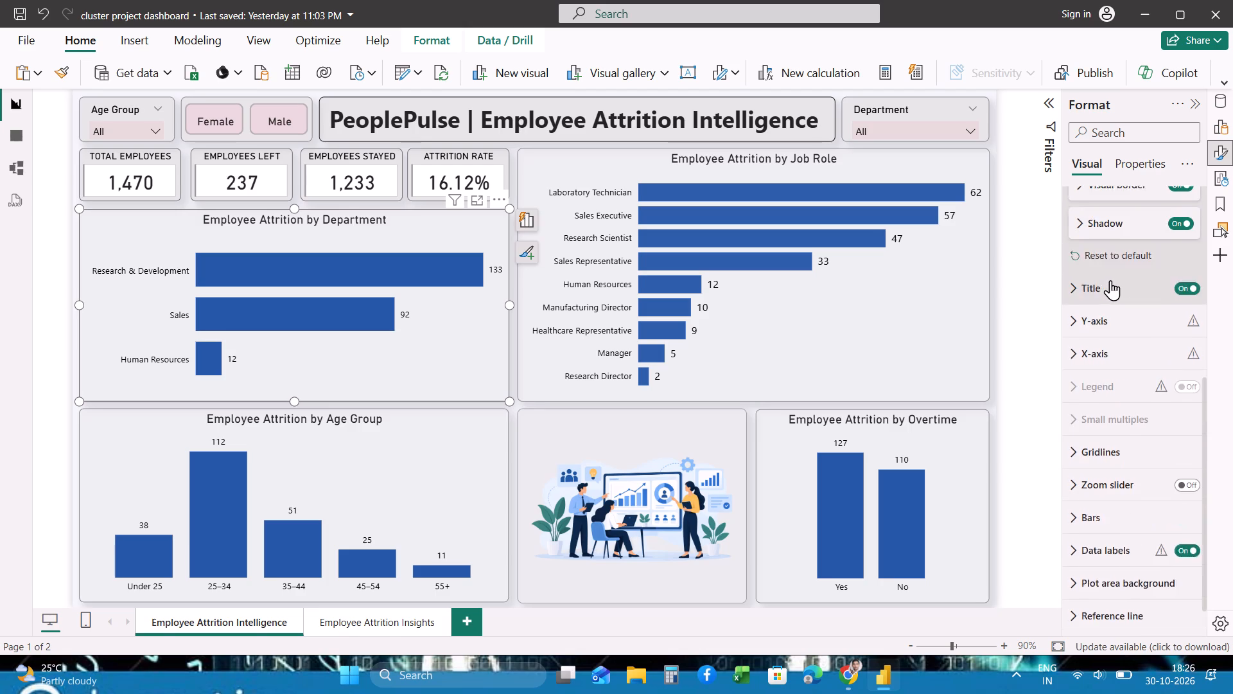
scroll(1110, 280, "down", 1)
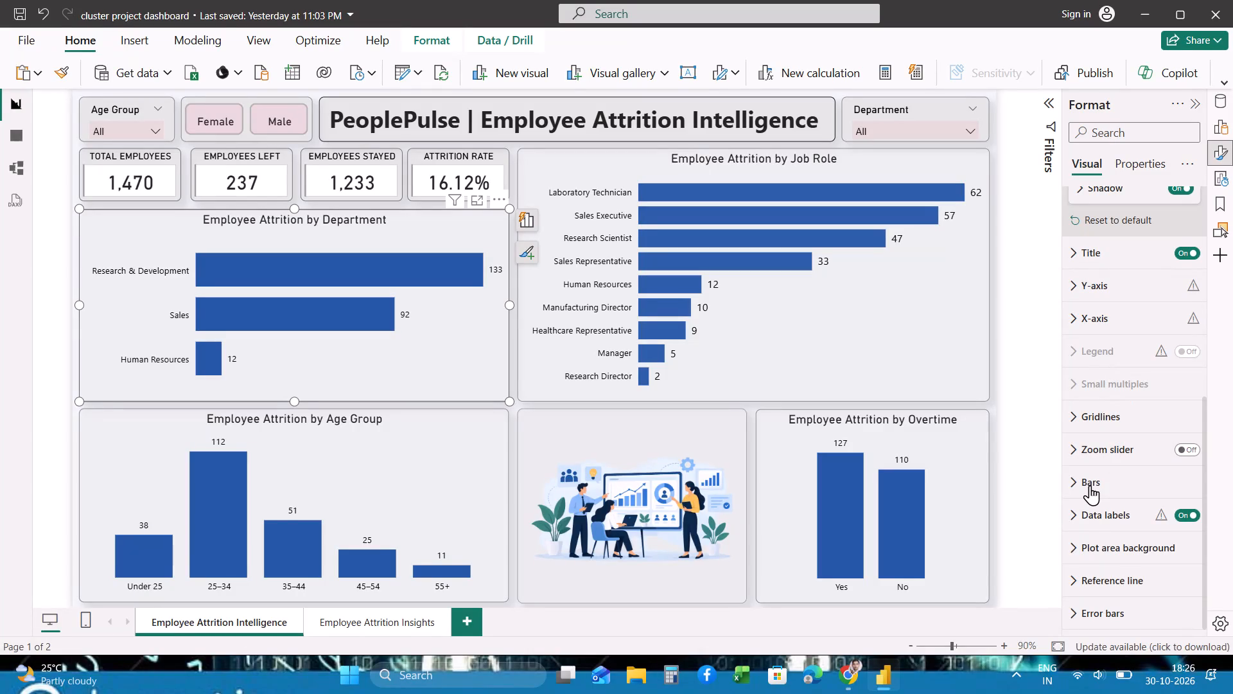
Examine the border and layout settings for the bars of the Employee Attrition by Department chart.
left_click(1090, 485)
scroll(1090, 485, "down", 3)
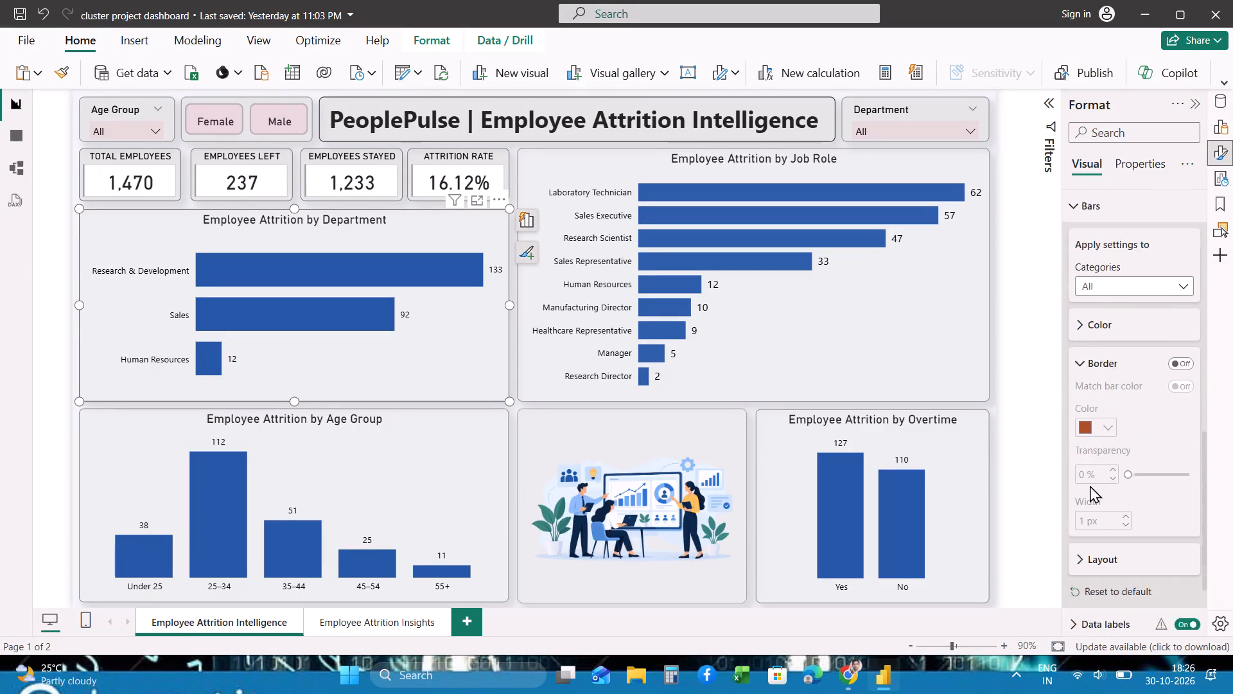
scroll(1090, 485, "down", 2)
left_click(1094, 450)
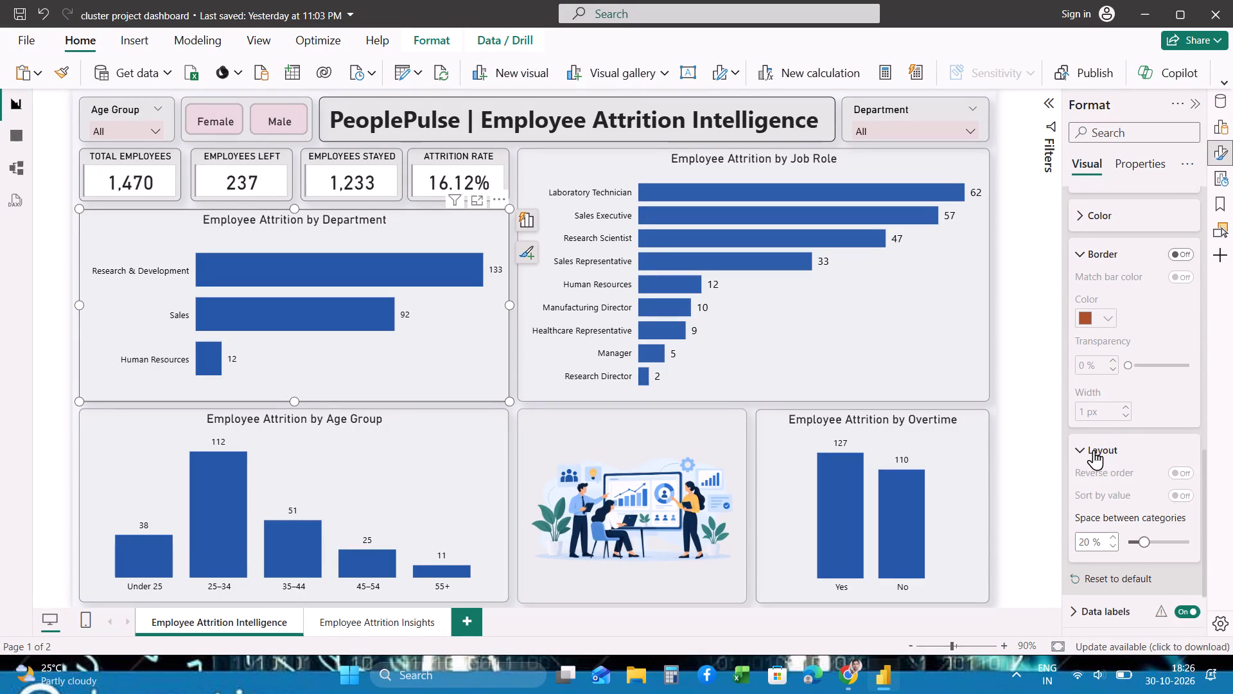
scroll(1094, 450, "down", 1)
scroll(1143, 393, "up", 1)
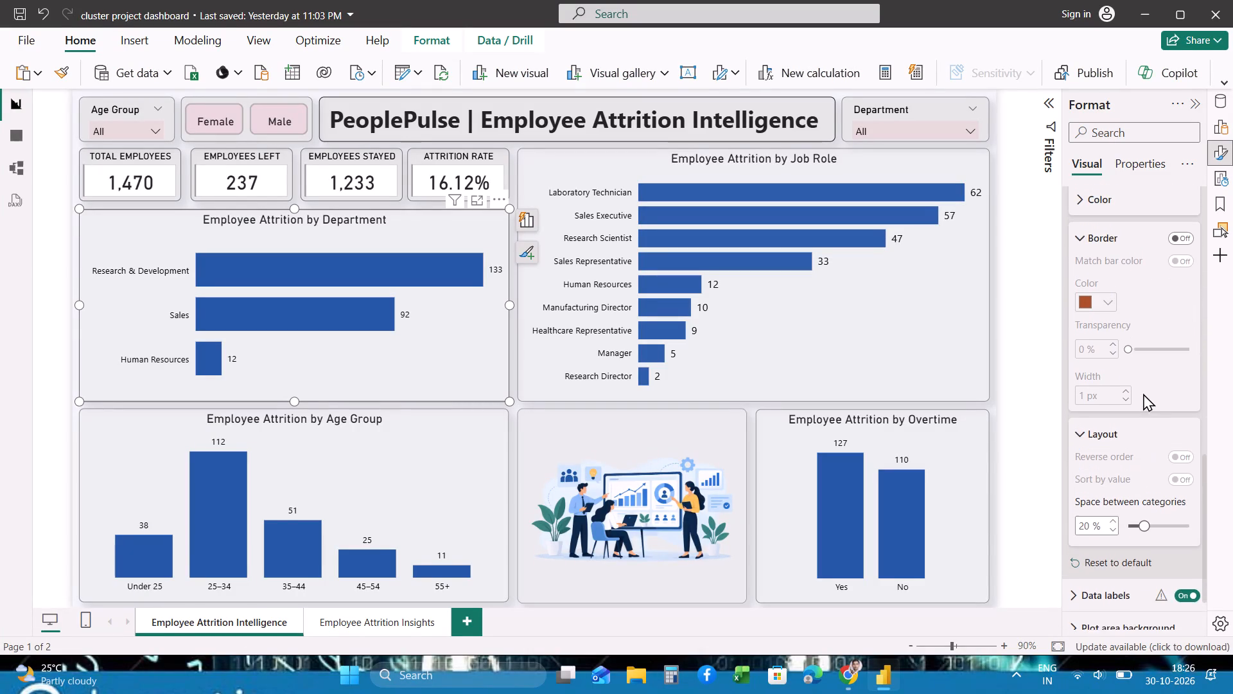
scroll(1143, 393, "up", 1)
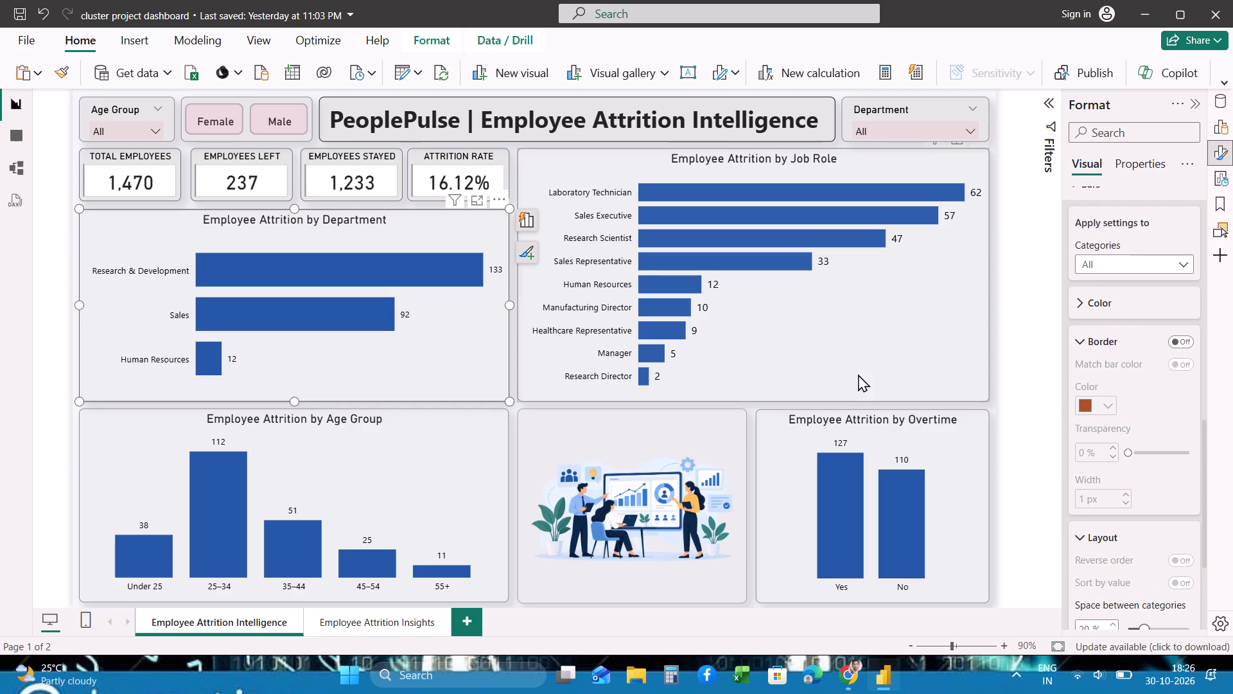
left_click(1002, 427)
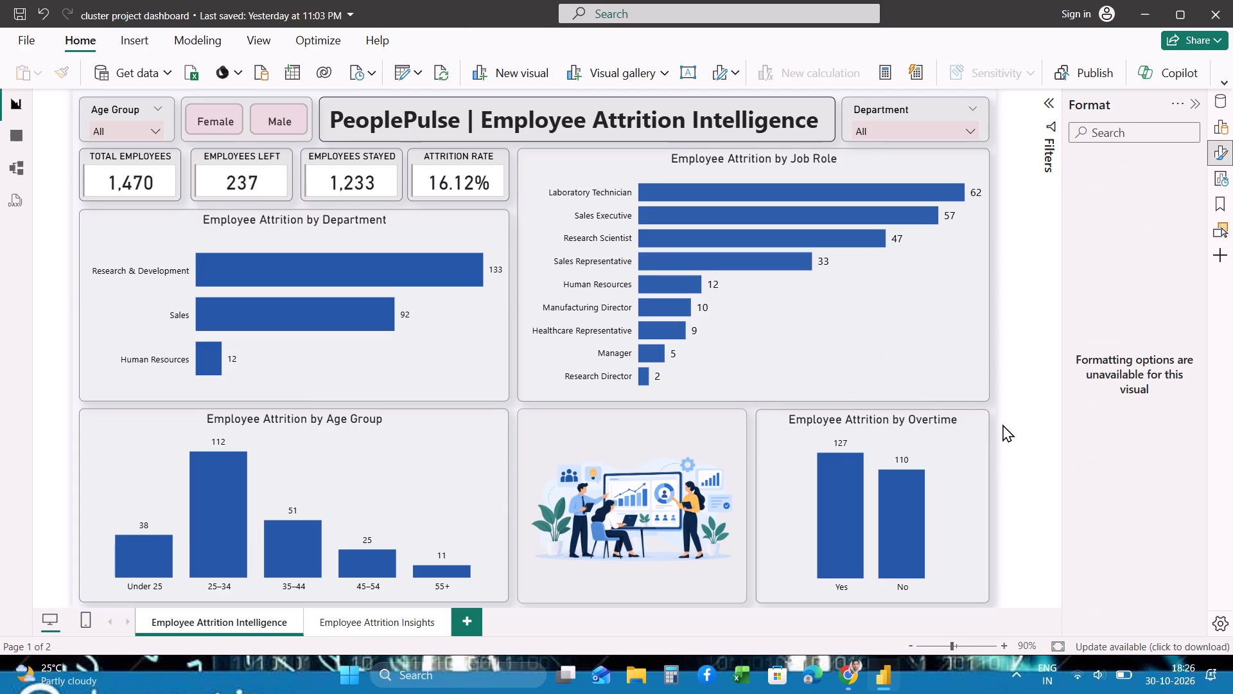
left_click(380, 618)
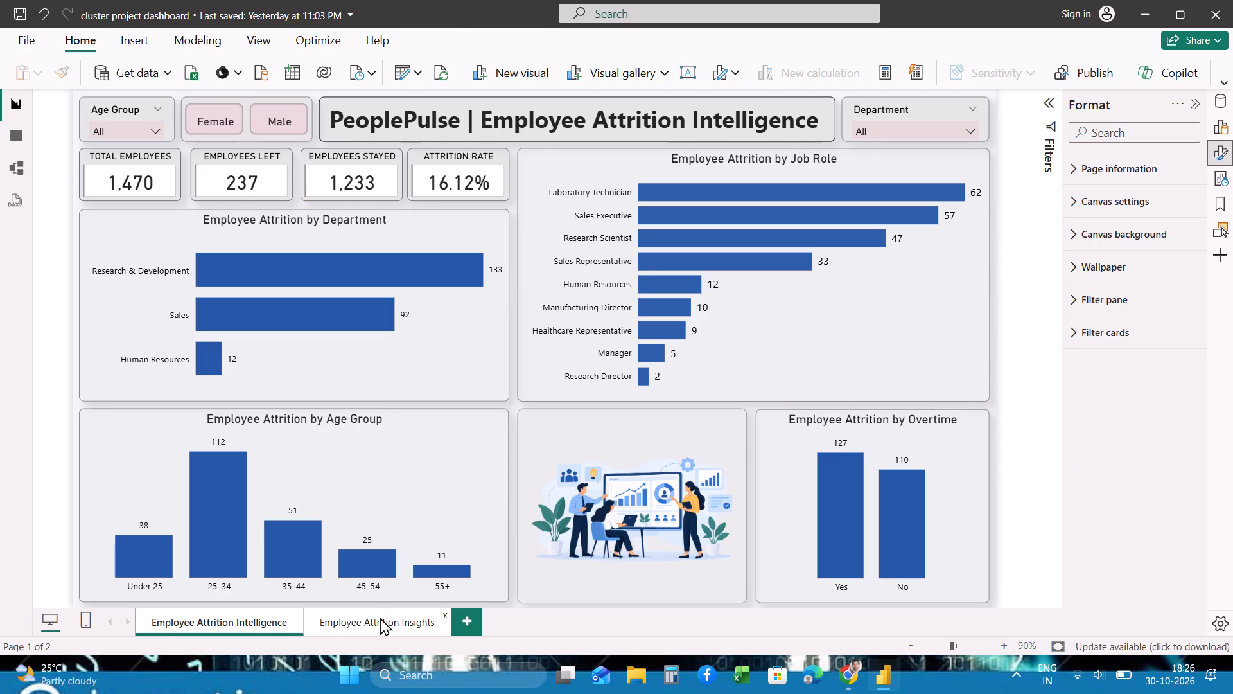
left_click(251, 623)
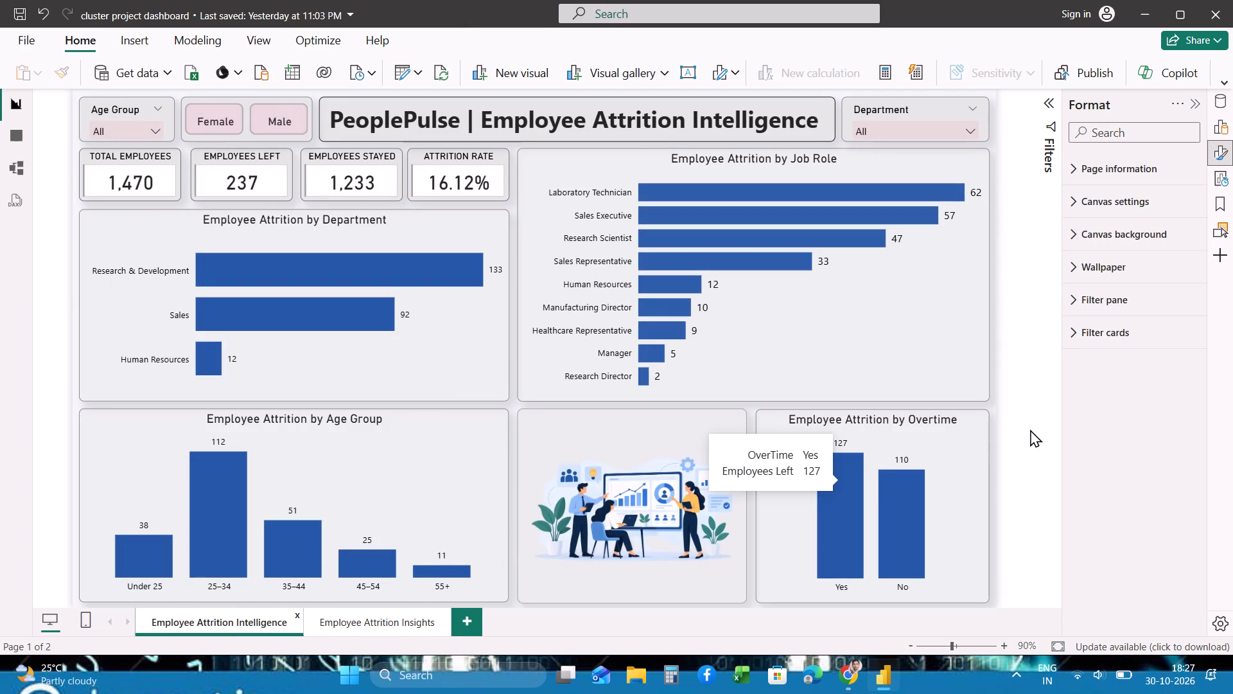
left_click(1026, 432)
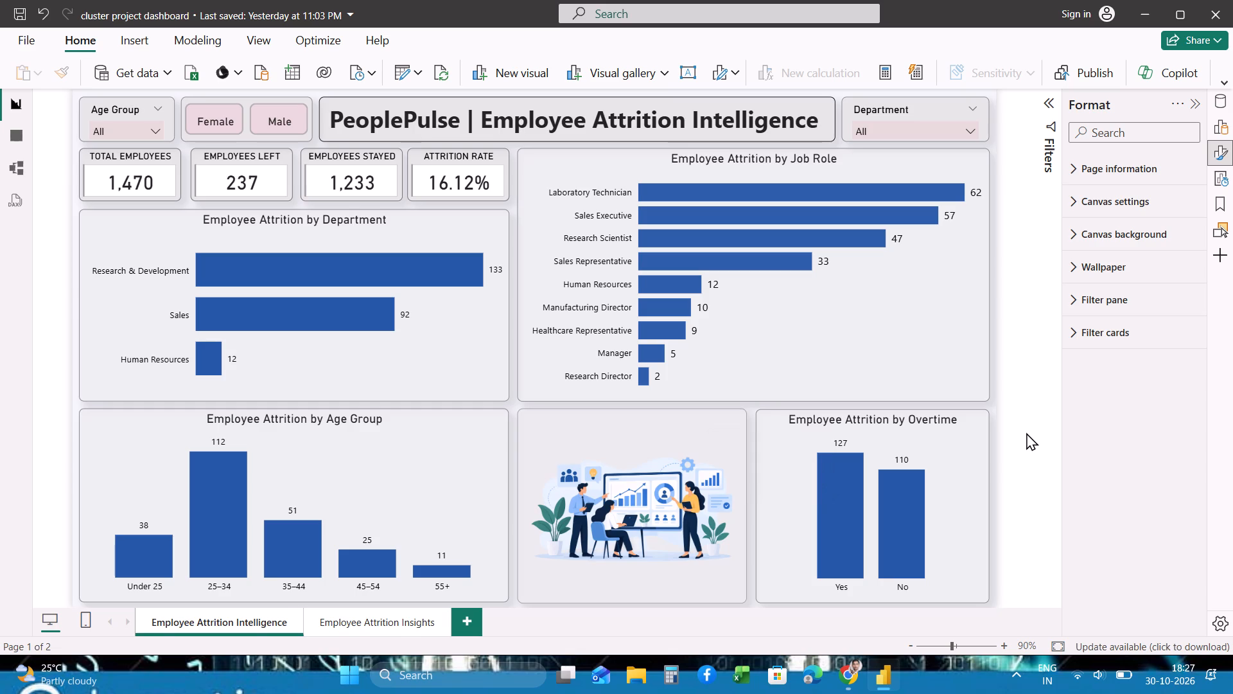
key("Print")
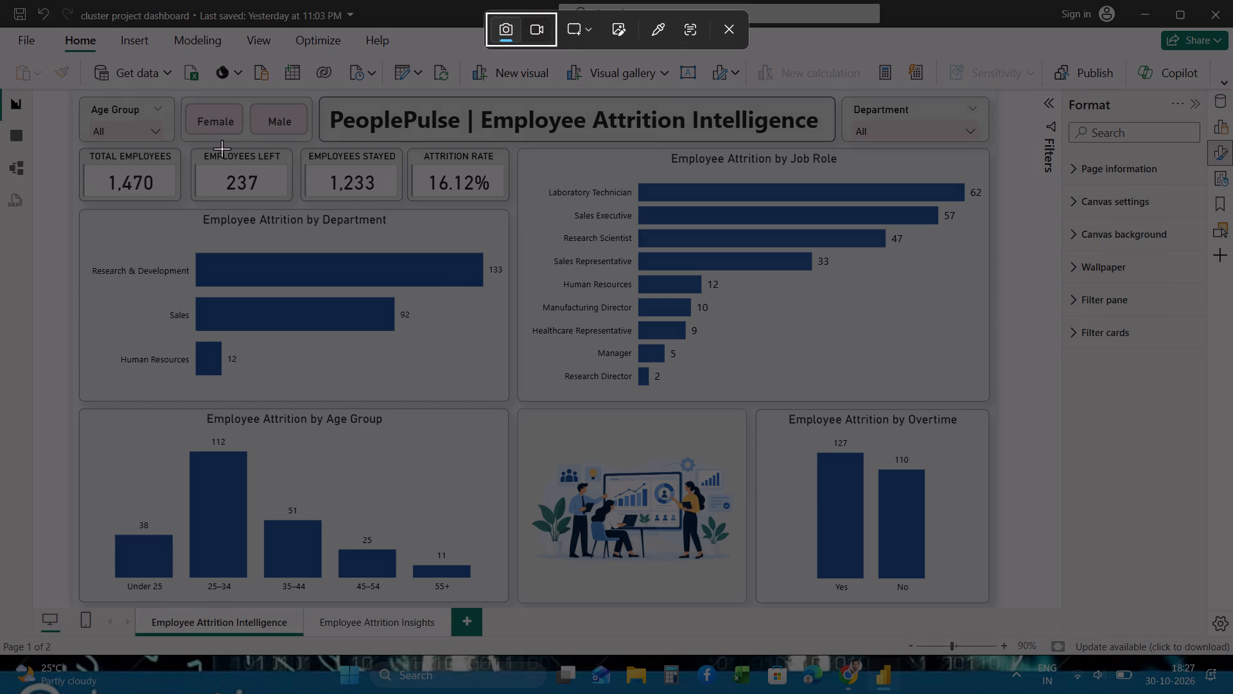
left_click_drag(71, 93, 682, 368)
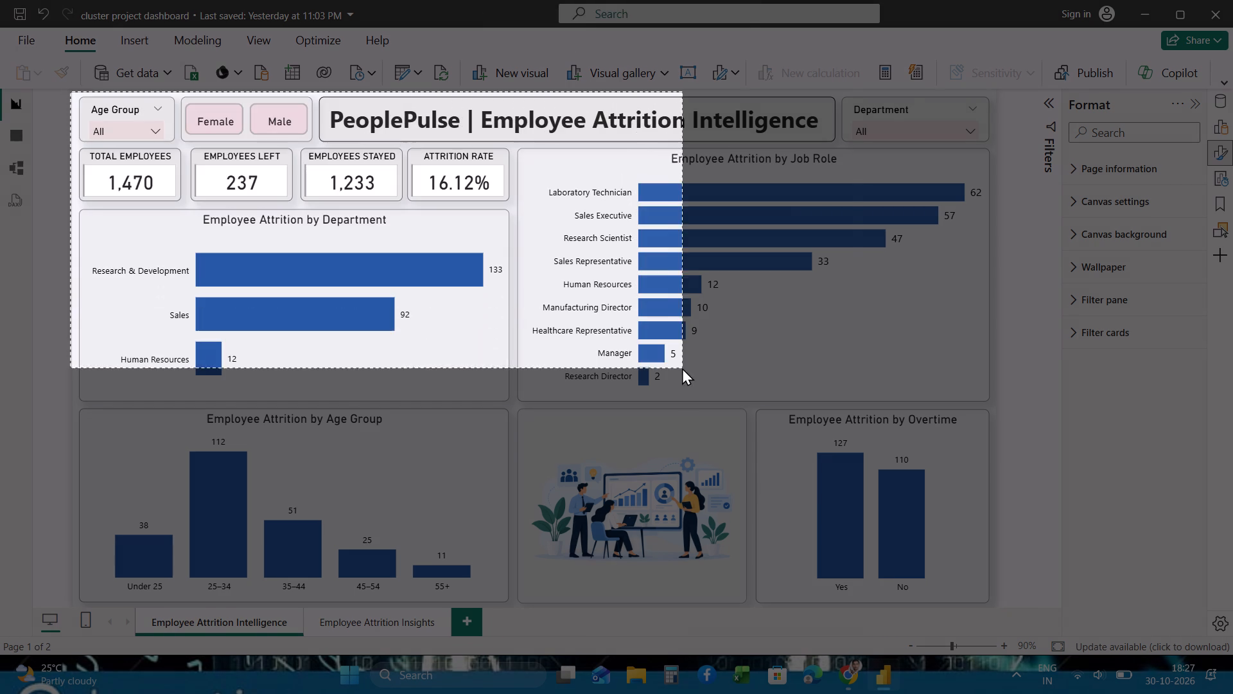
left_click_drag(682, 368, 1036, 607)
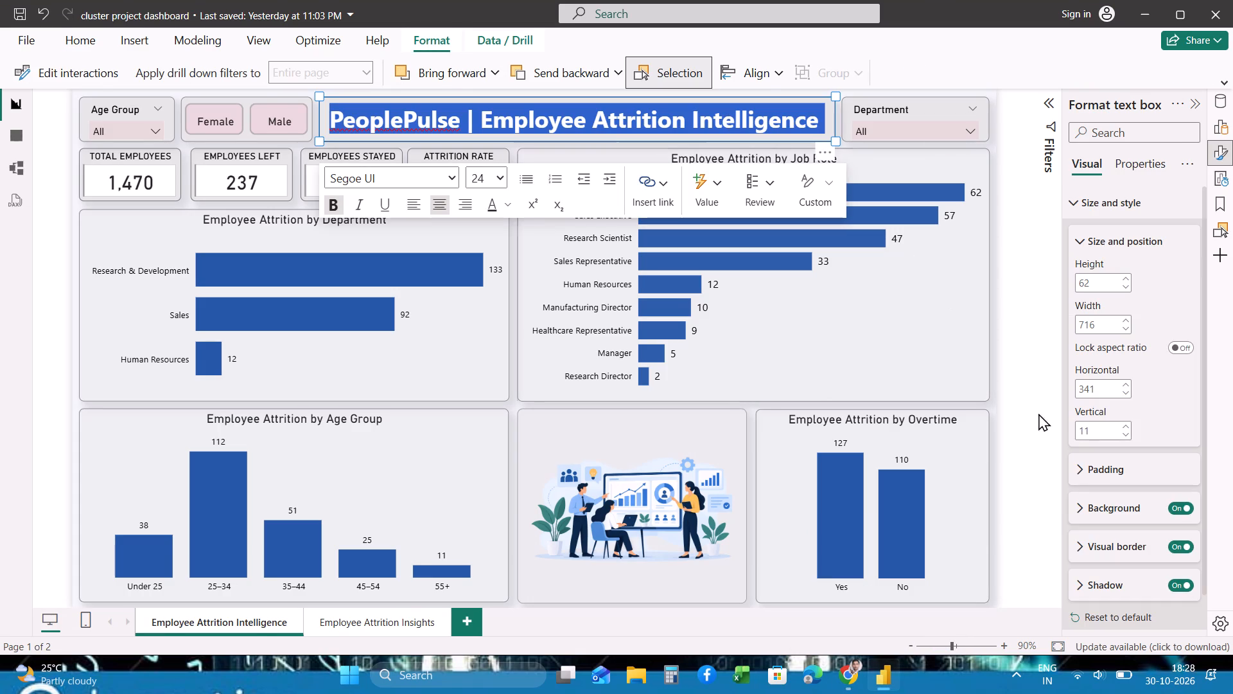
scroll(1128, 321, "up", 6)
left_click(1074, 205)
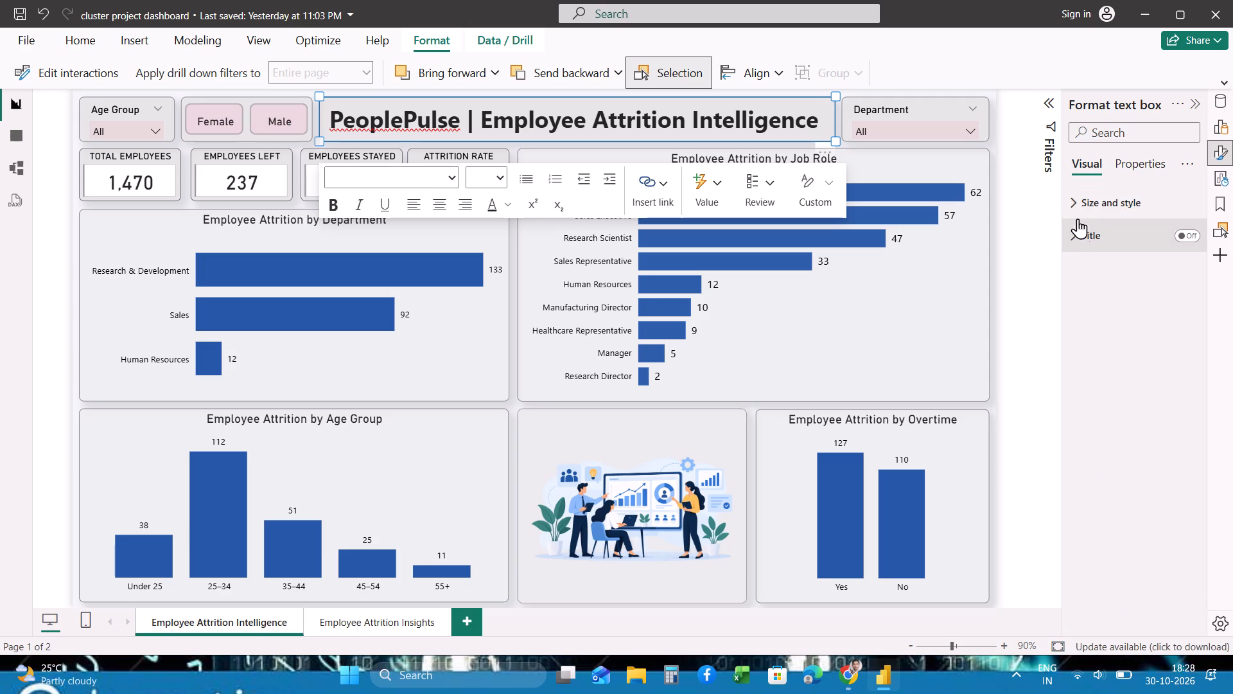
left_click(1080, 233)
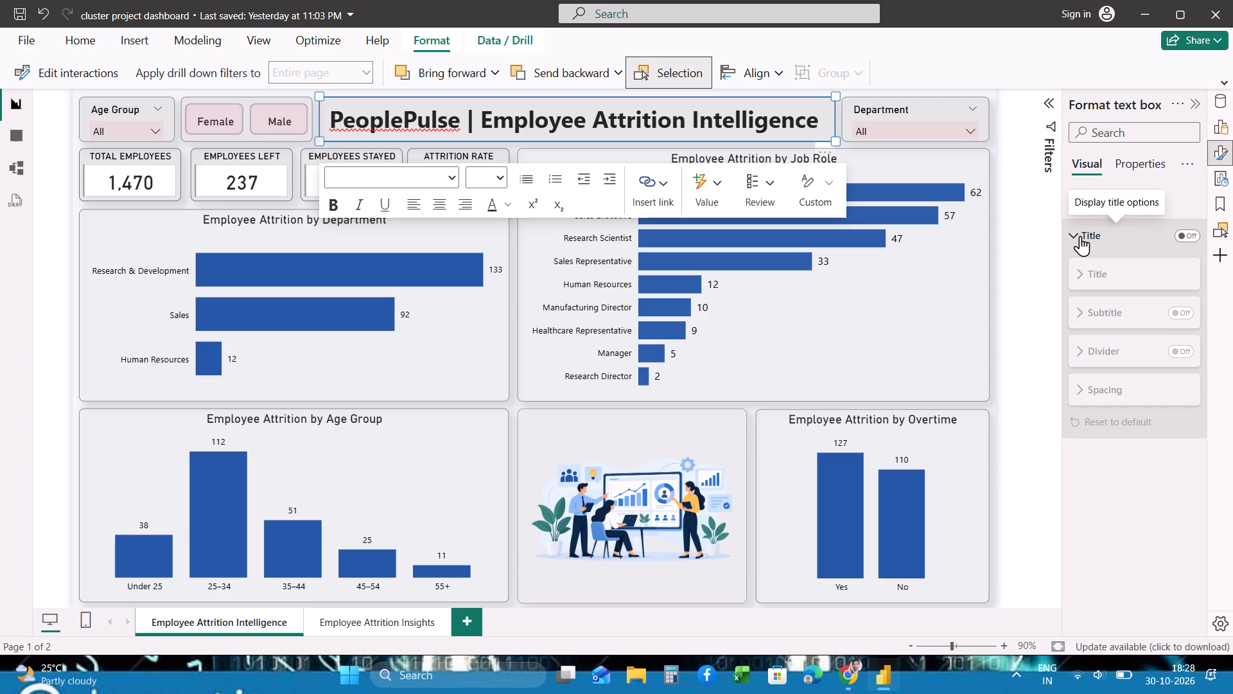
left_click(1087, 235)
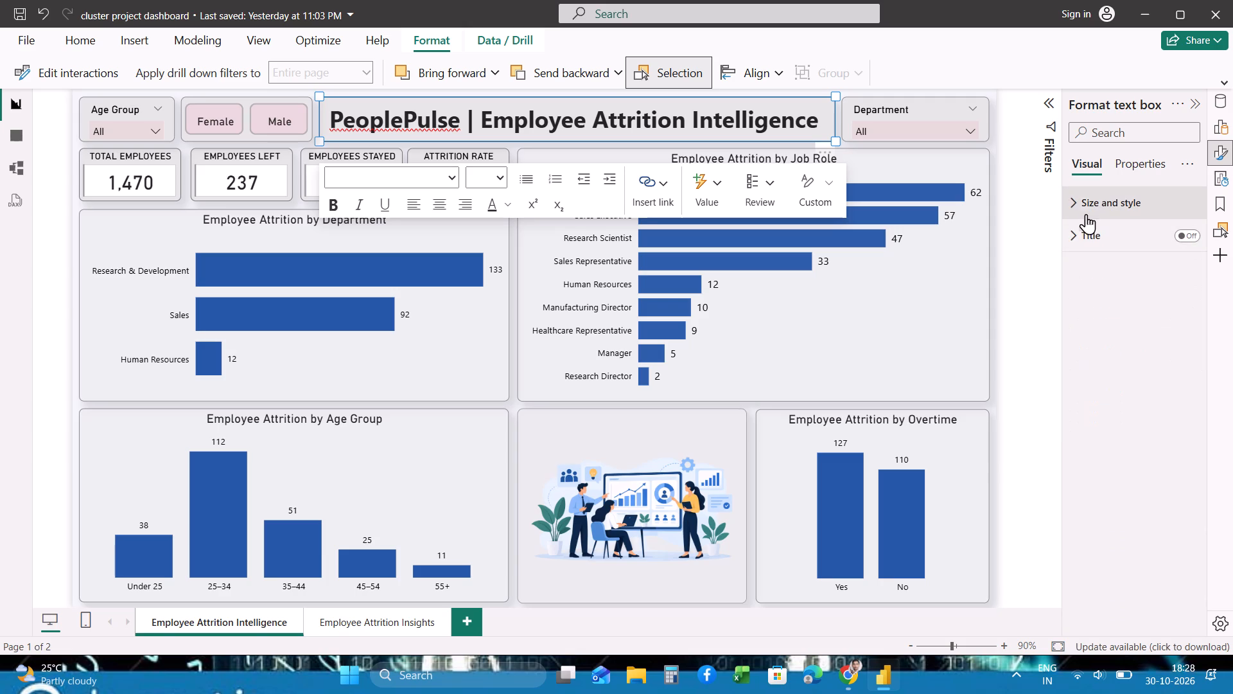
left_click(1082, 201)
scroll(1125, 321, "down", 1)
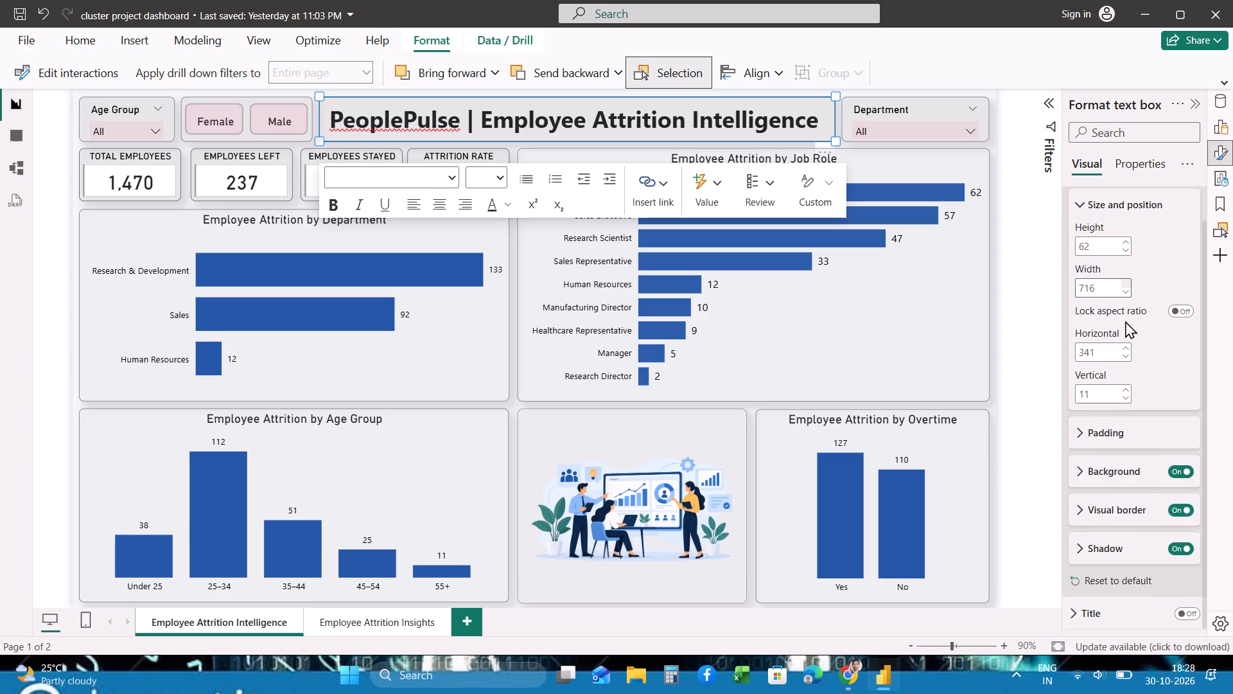
scroll(1125, 321, "down", 1)
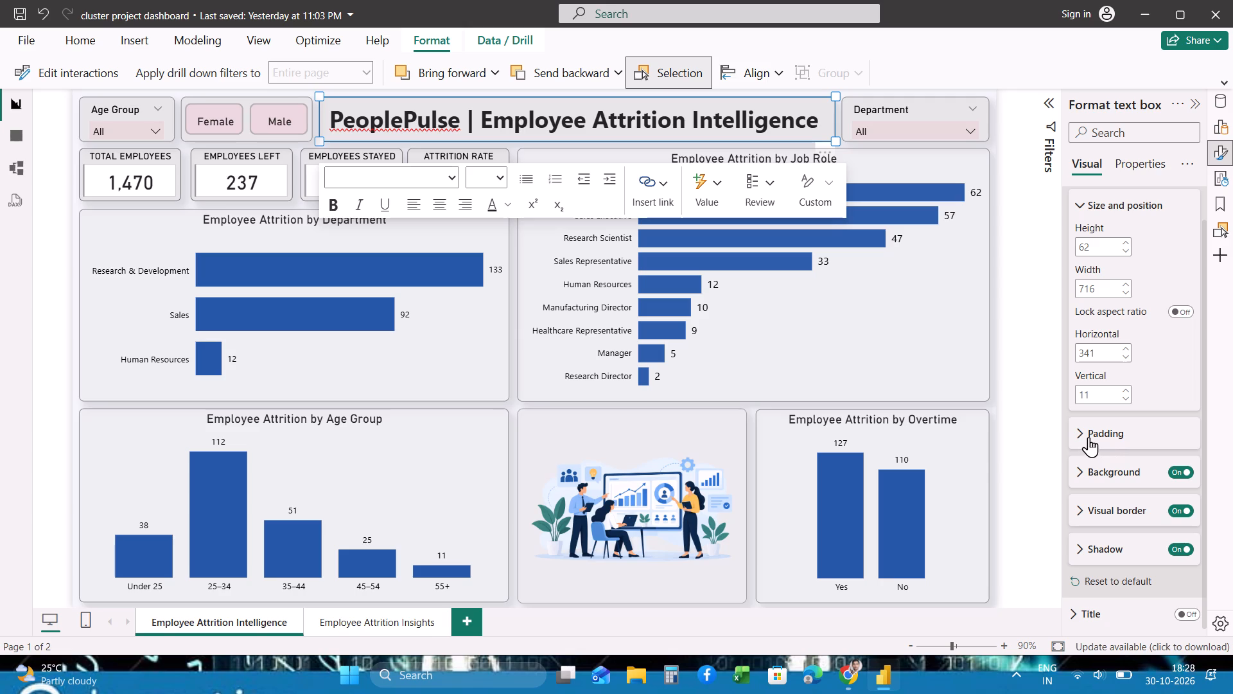
scroll(1130, 556, "down", 1)
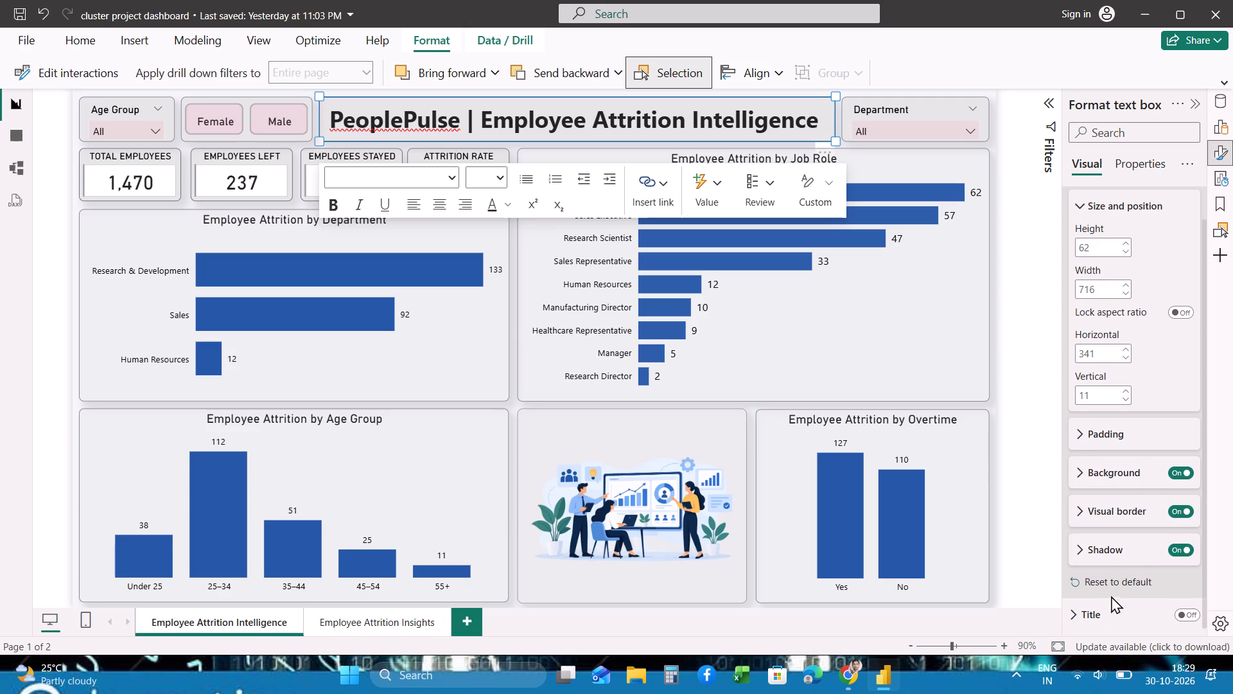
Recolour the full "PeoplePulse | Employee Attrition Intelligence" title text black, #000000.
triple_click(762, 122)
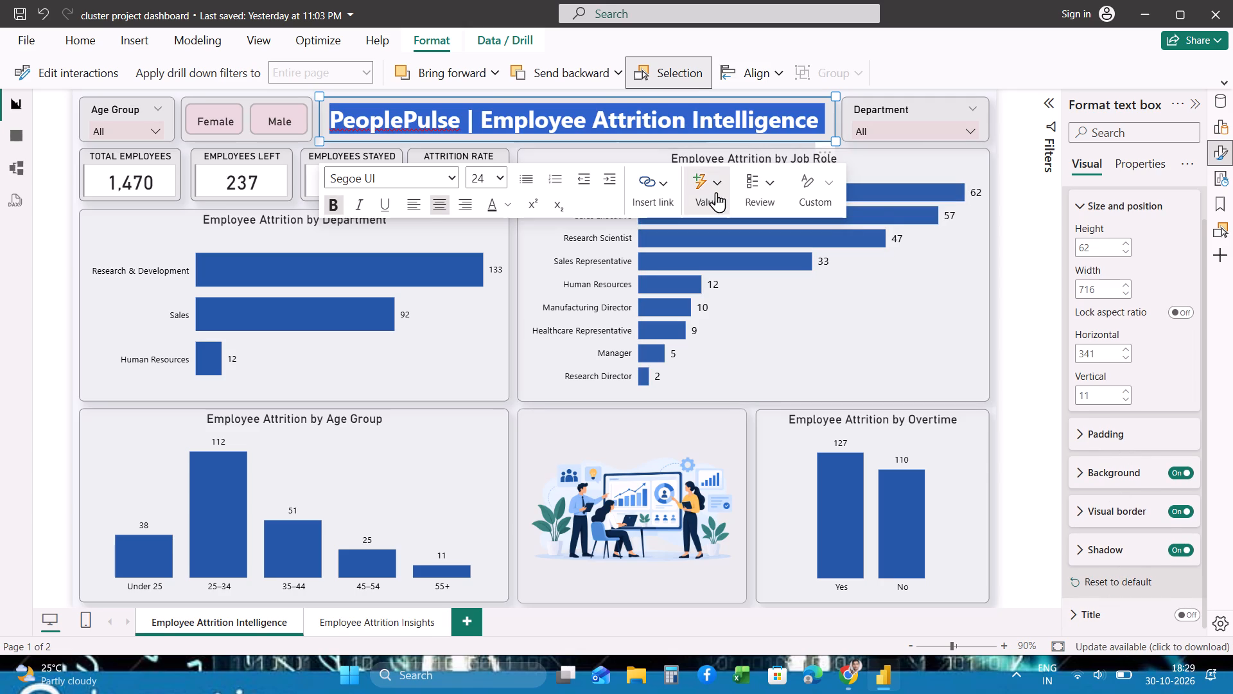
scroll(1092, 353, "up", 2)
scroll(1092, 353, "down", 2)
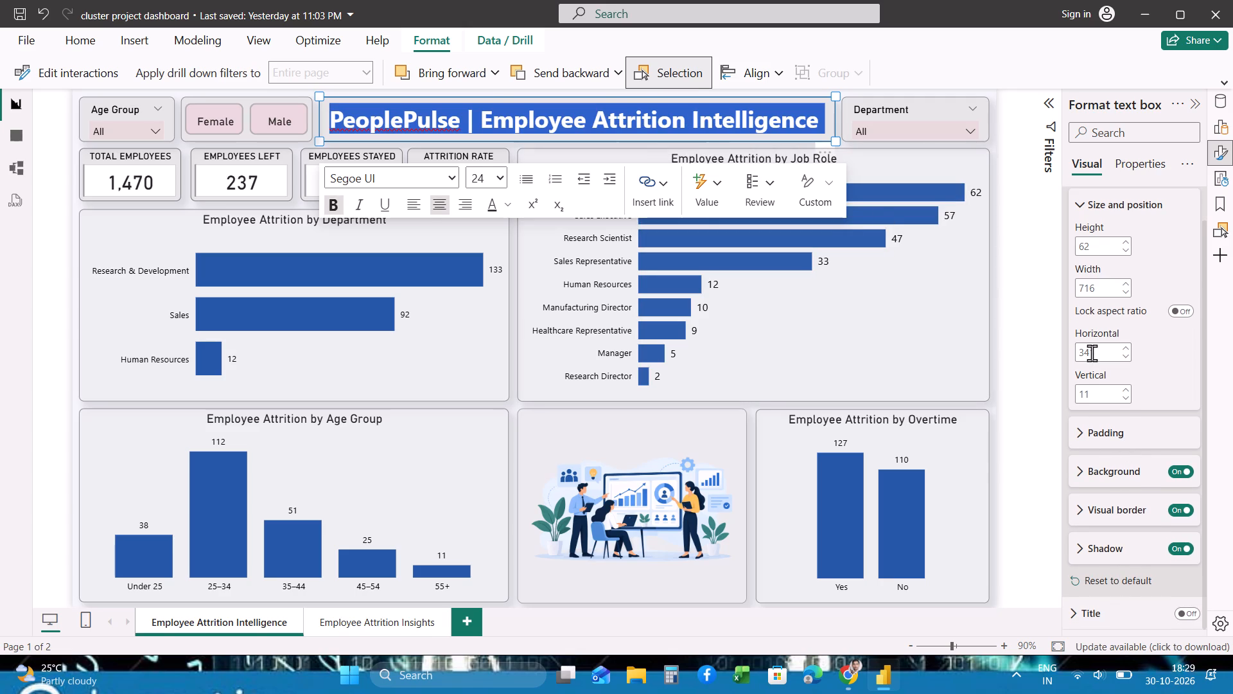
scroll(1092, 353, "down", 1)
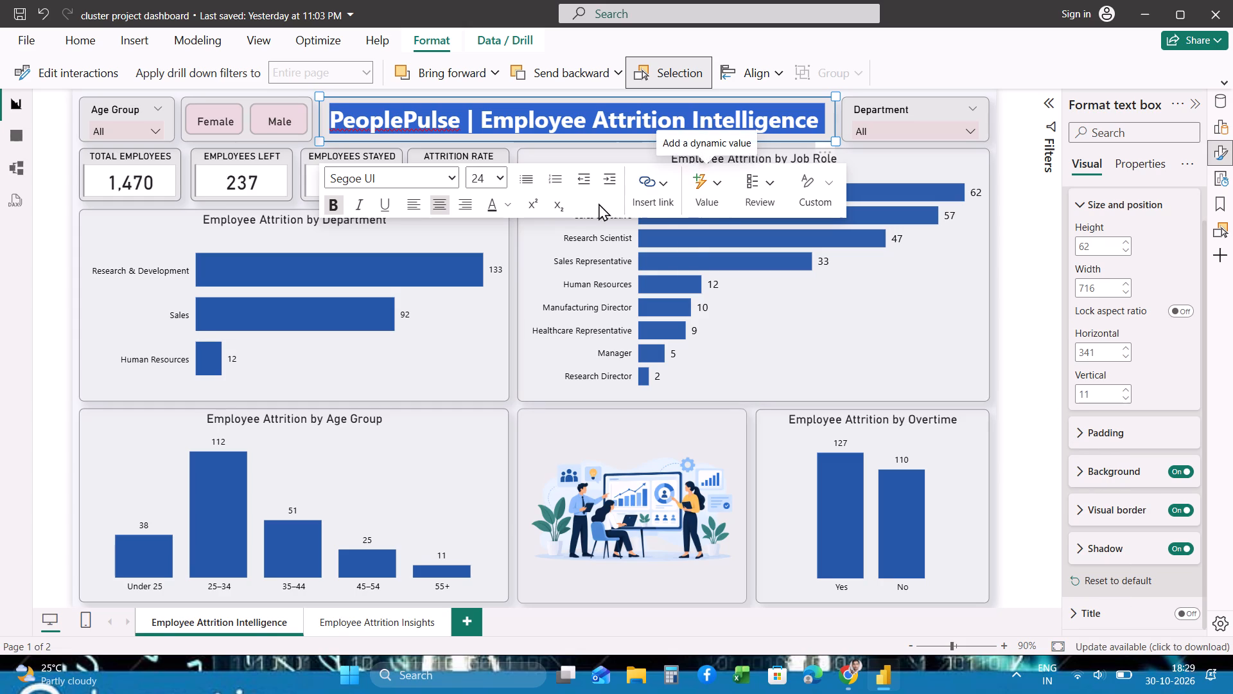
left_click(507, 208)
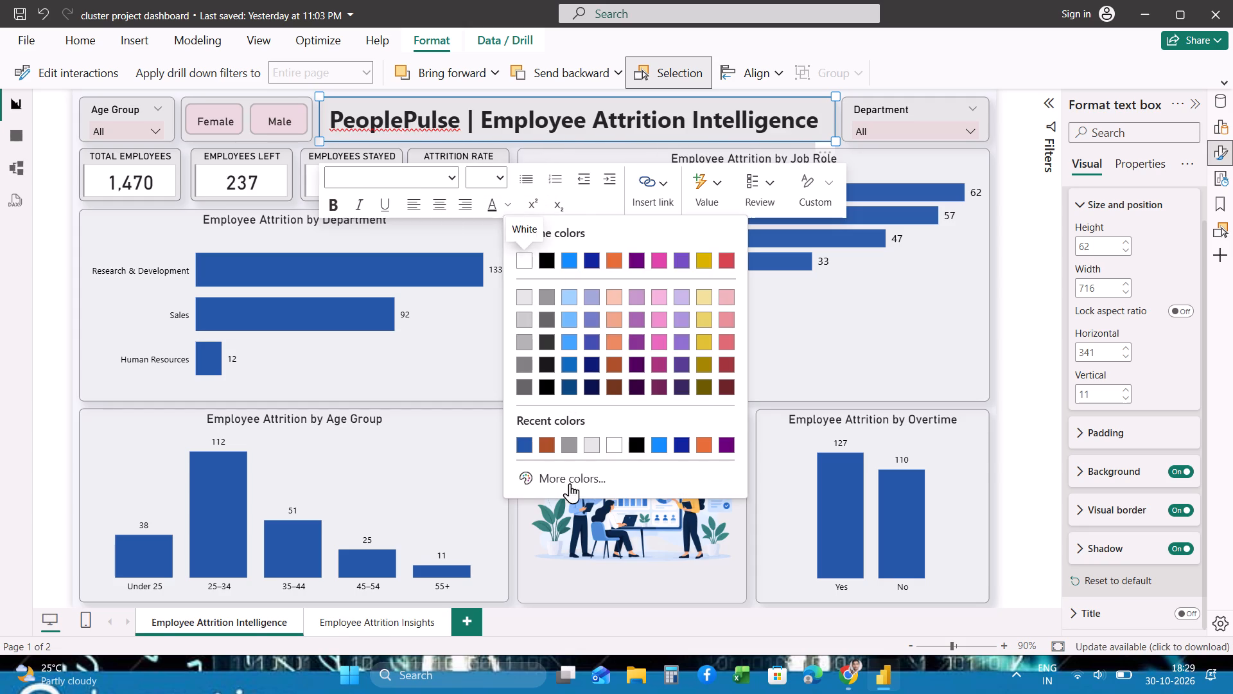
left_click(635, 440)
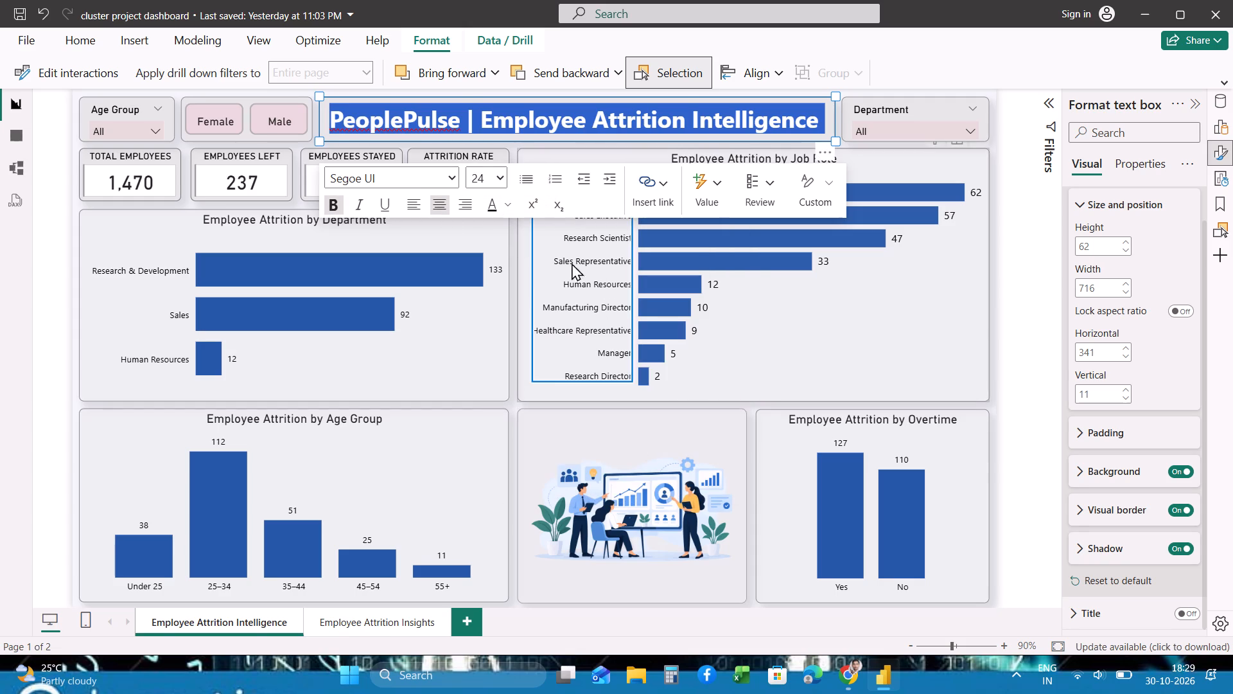
Set the "PeoplePulse | Employee Attrition Intelligence" title's font colour to the custom hex value #292929, keeping its wording intact.
left_click(510, 204)
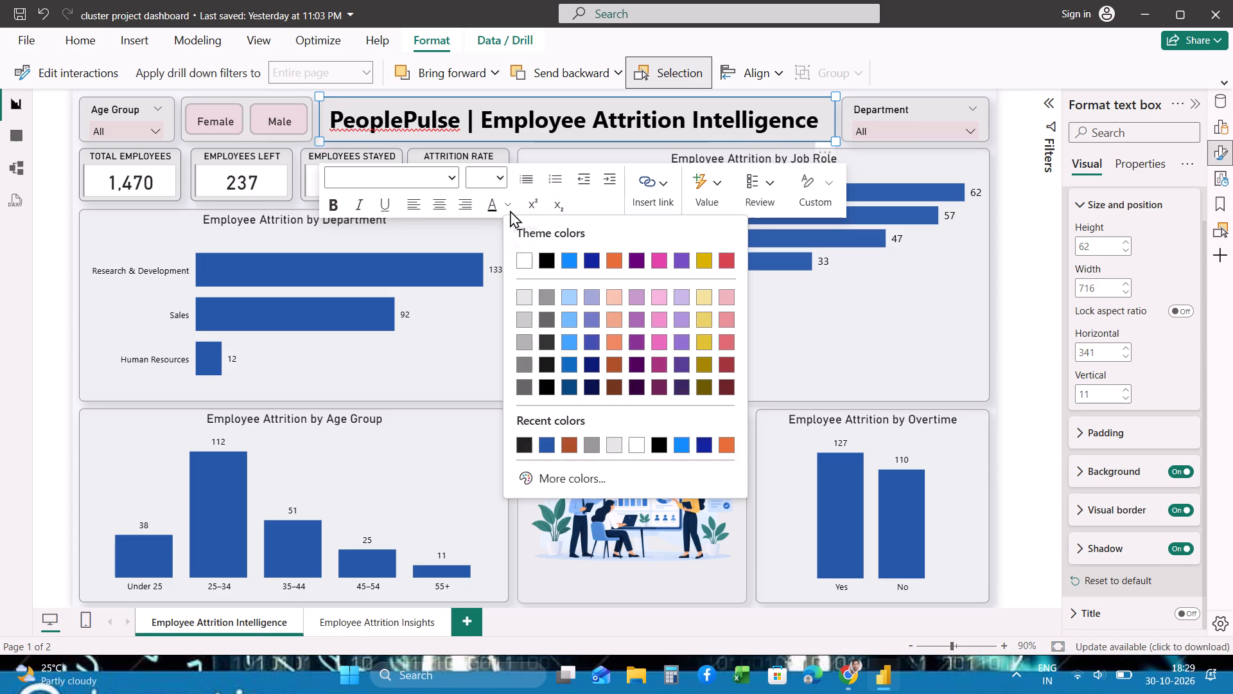
left_click(563, 479)
key("ctrl+a")
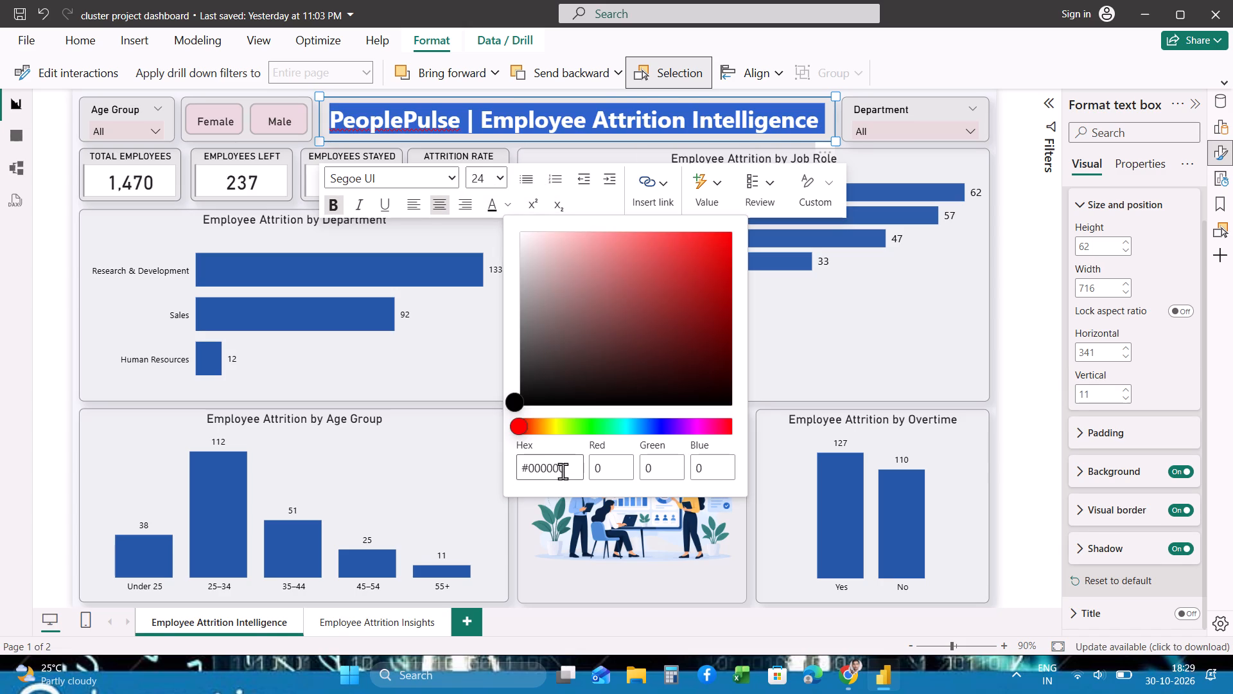
left_click(550, 468)
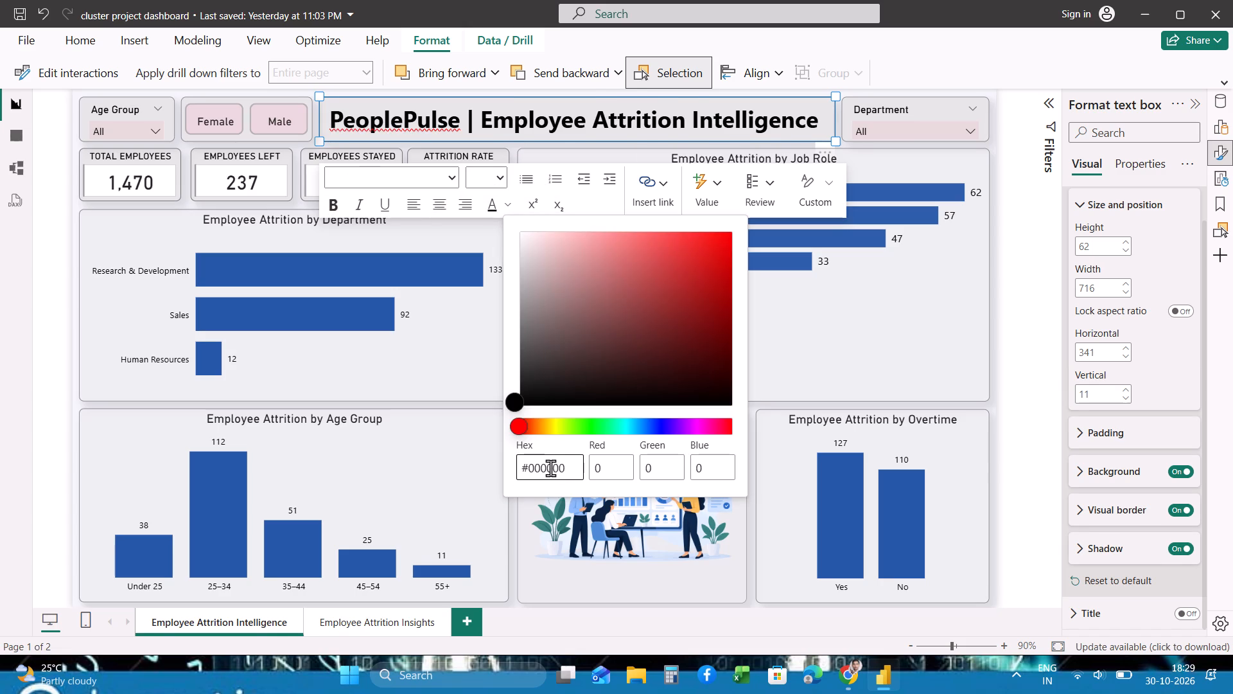
key("ctrl+a")
key("ctrl+v")
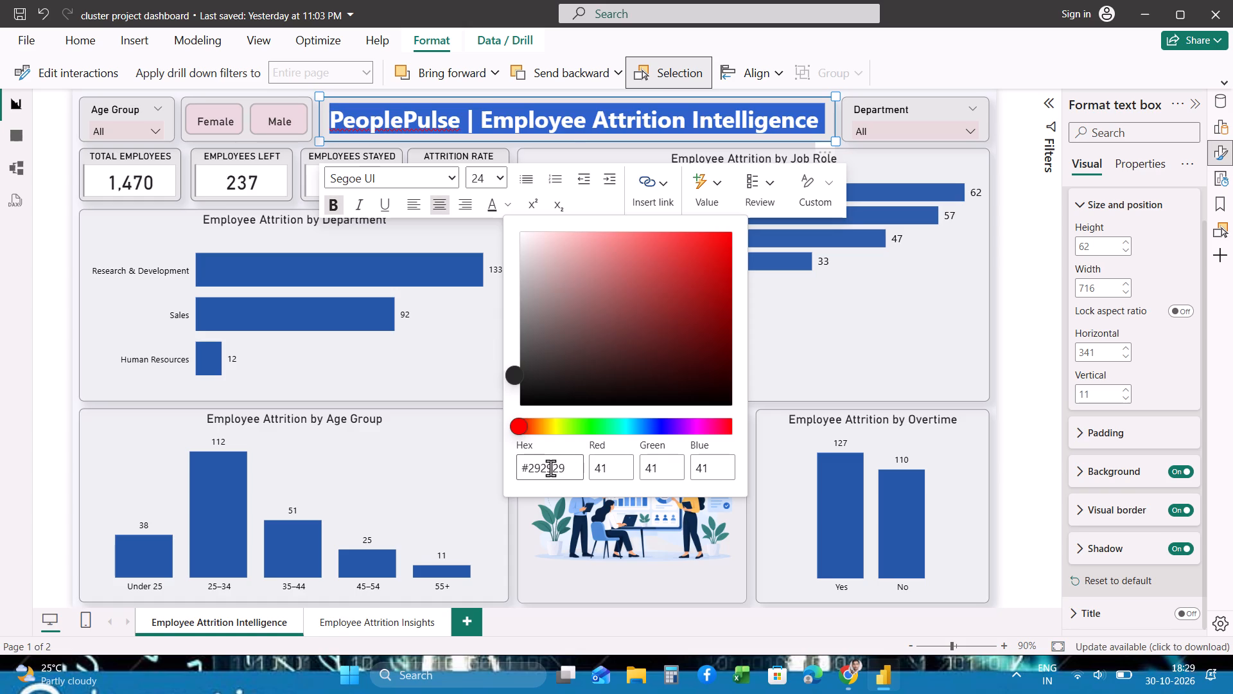
key("Return")
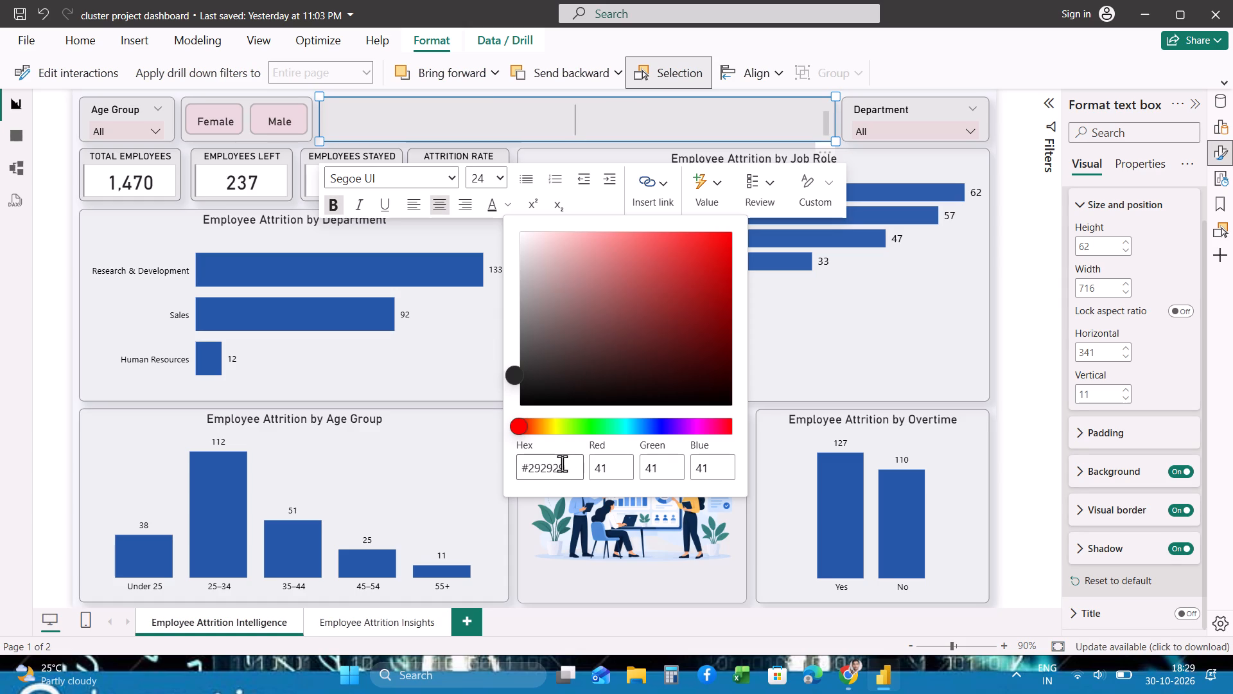
key("ctrl+z")
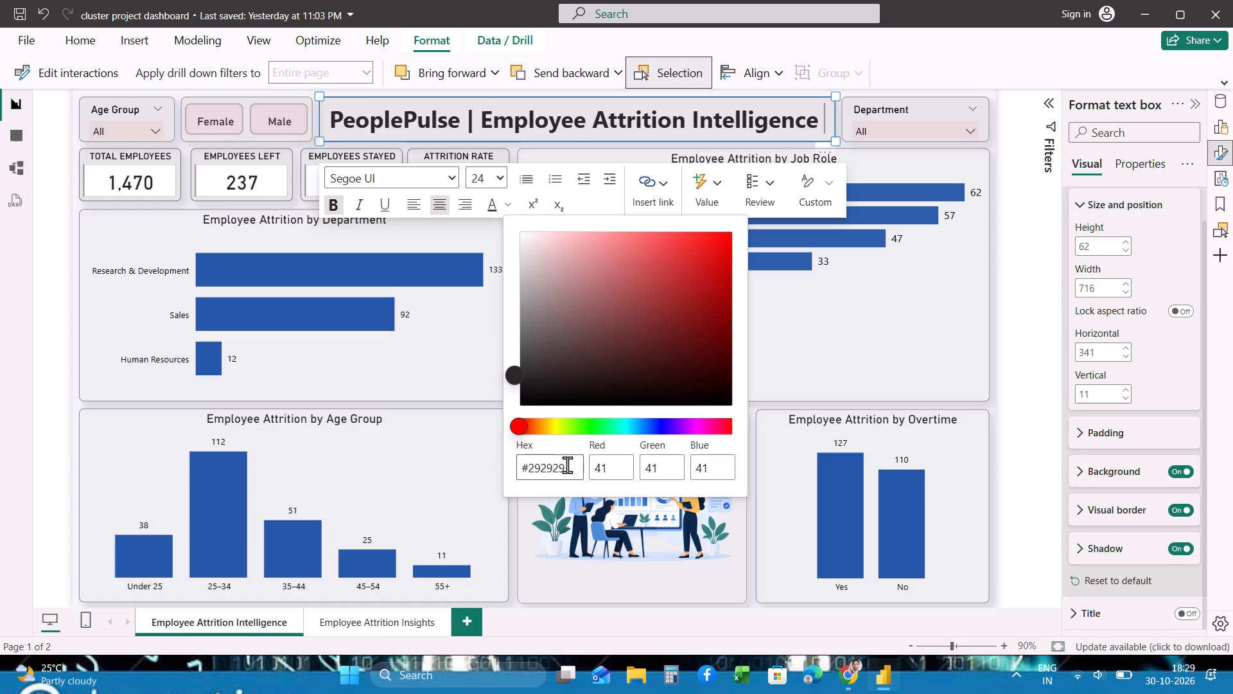
left_click(1042, 330)
left_click(1020, 334)
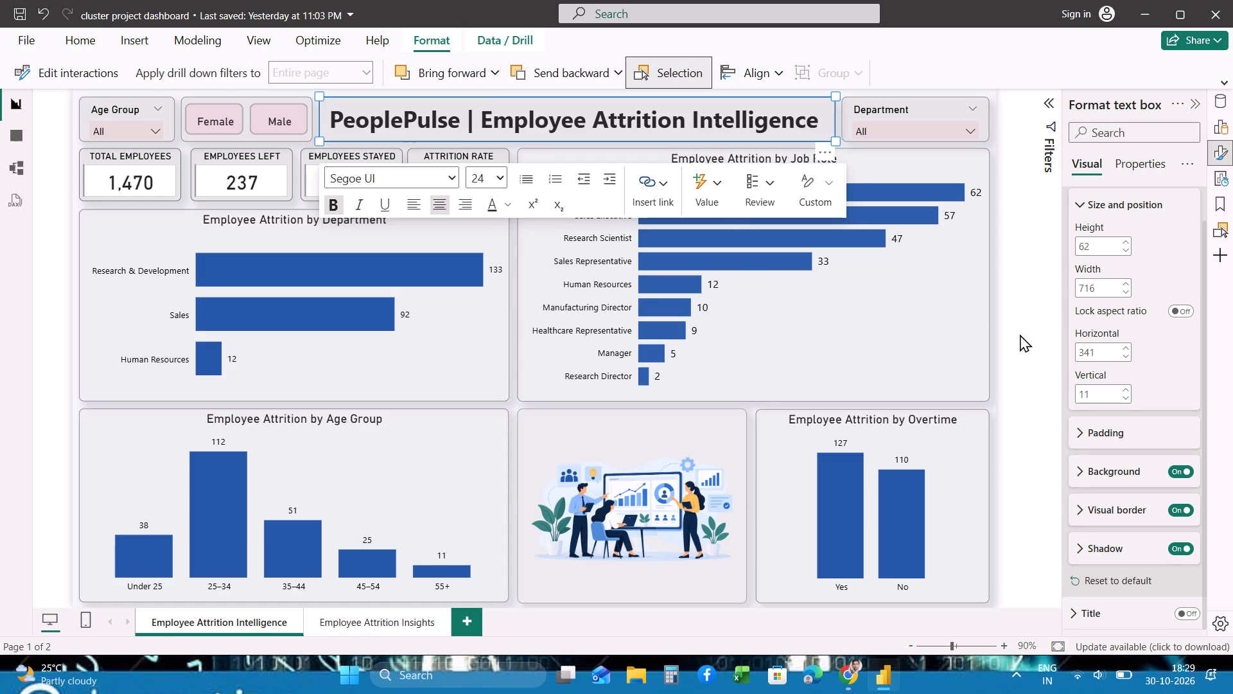
On the Employee Attrition Insights page, set the Employee Attrition by Job Satisfaction chart's column colour to the custom hex value #2457A7.
left_click(412, 622)
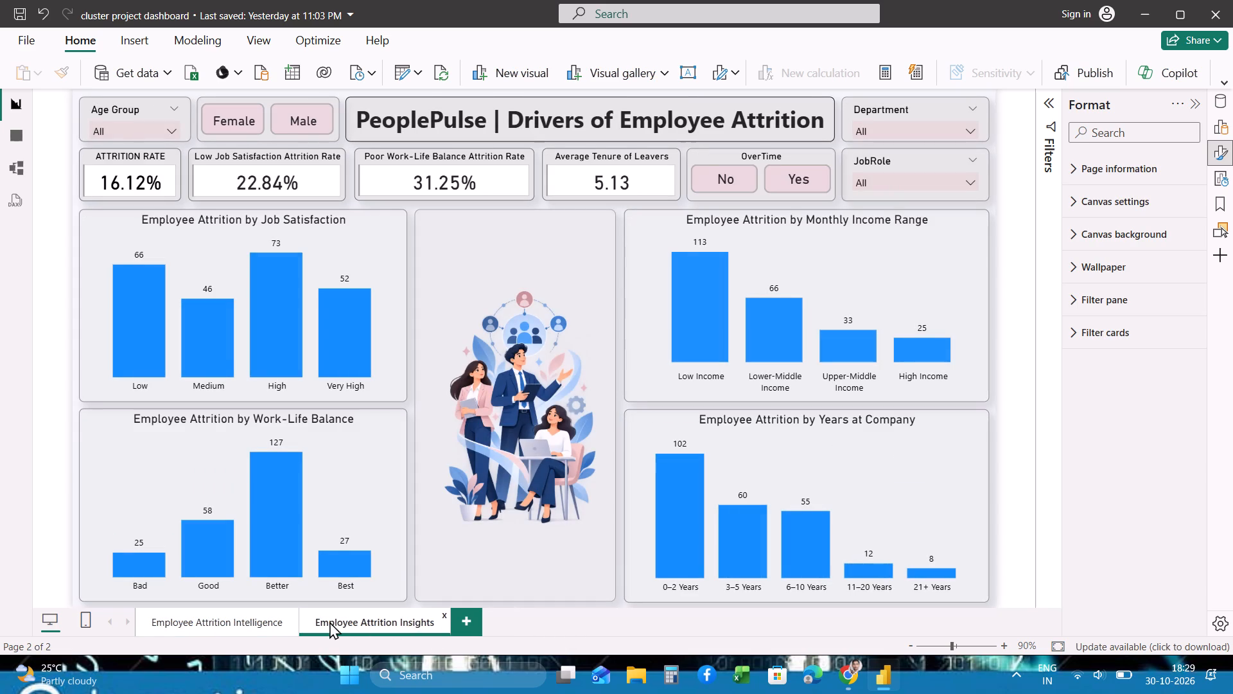
left_click(219, 622)
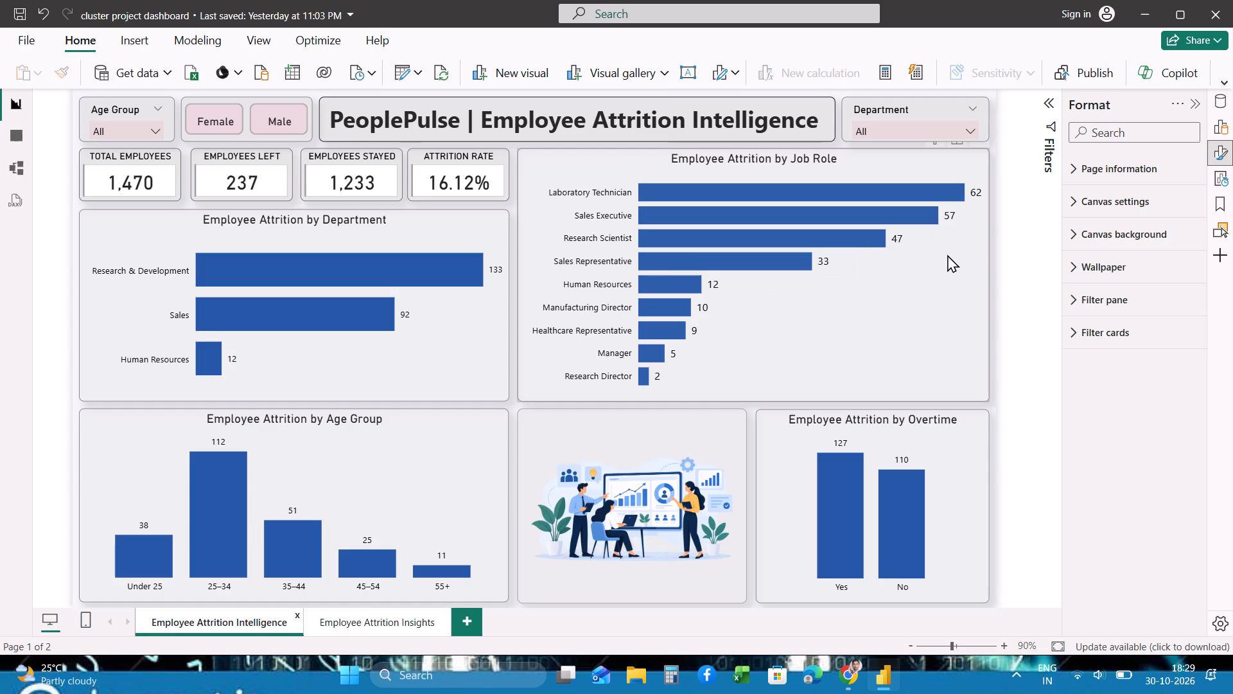
left_click(1024, 282)
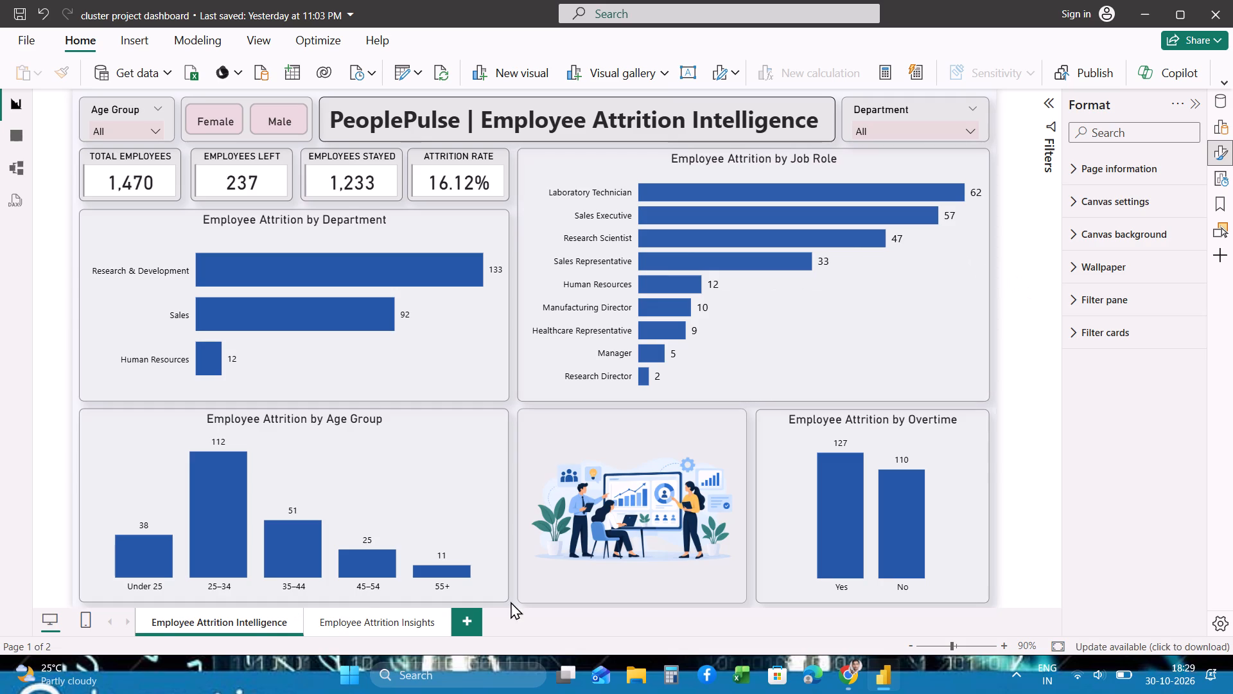
left_click(410, 625)
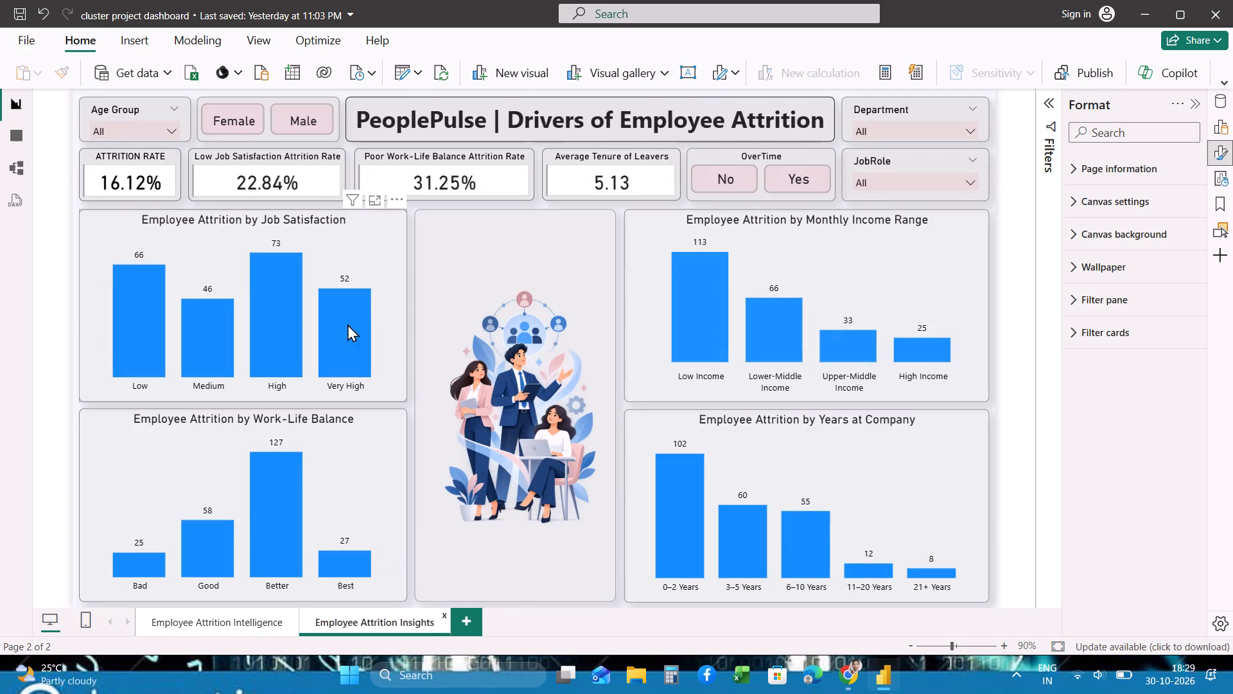
left_click(377, 294)
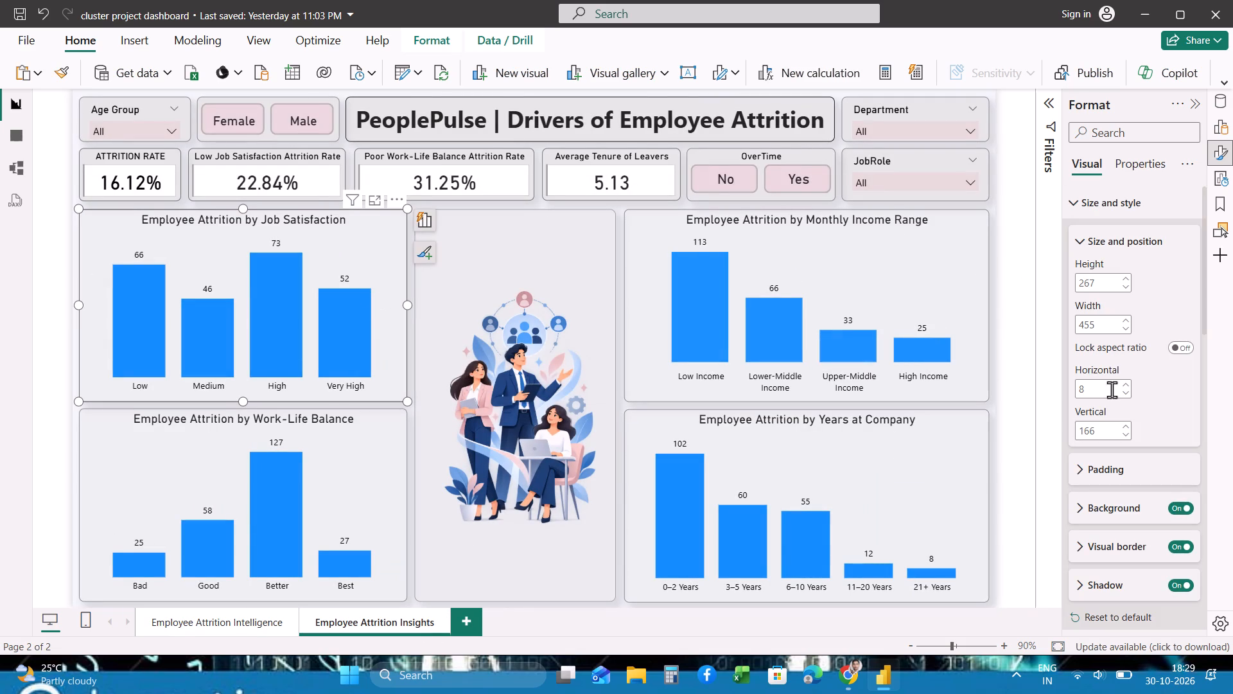
scroll(1101, 405, "down", 5)
scroll(1118, 471, "down", 1)
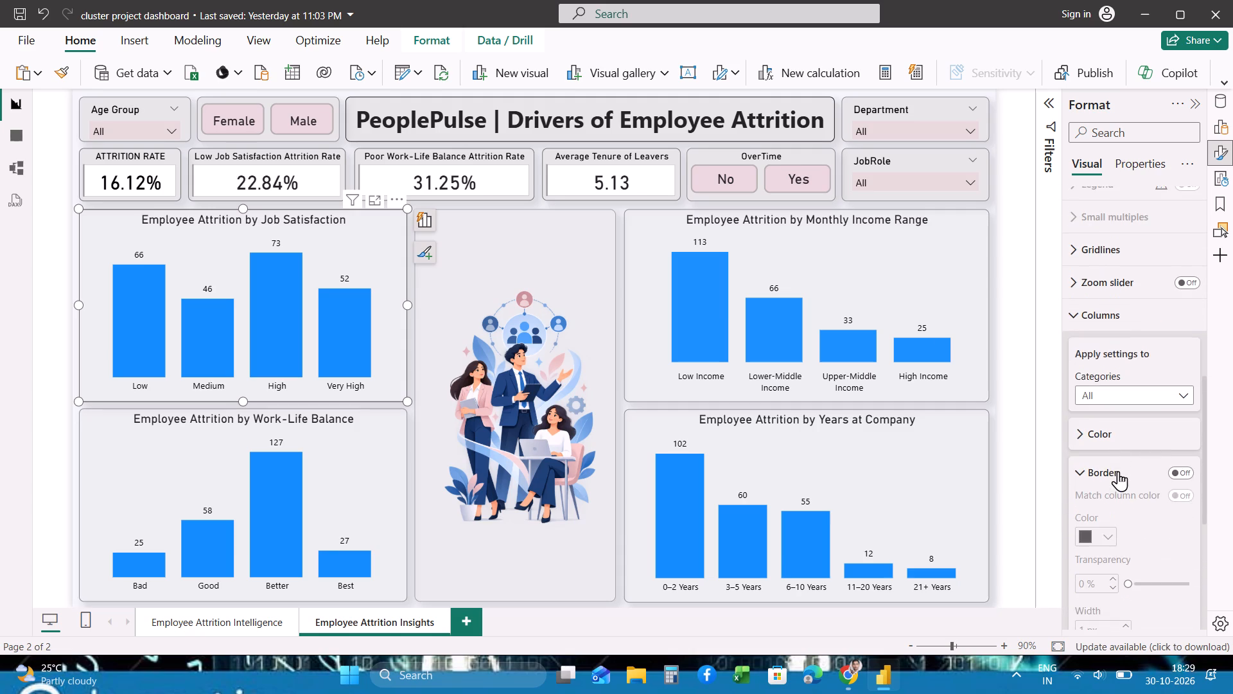
scroll(1118, 471, "down", 2)
scroll(1110, 443, "up", 1)
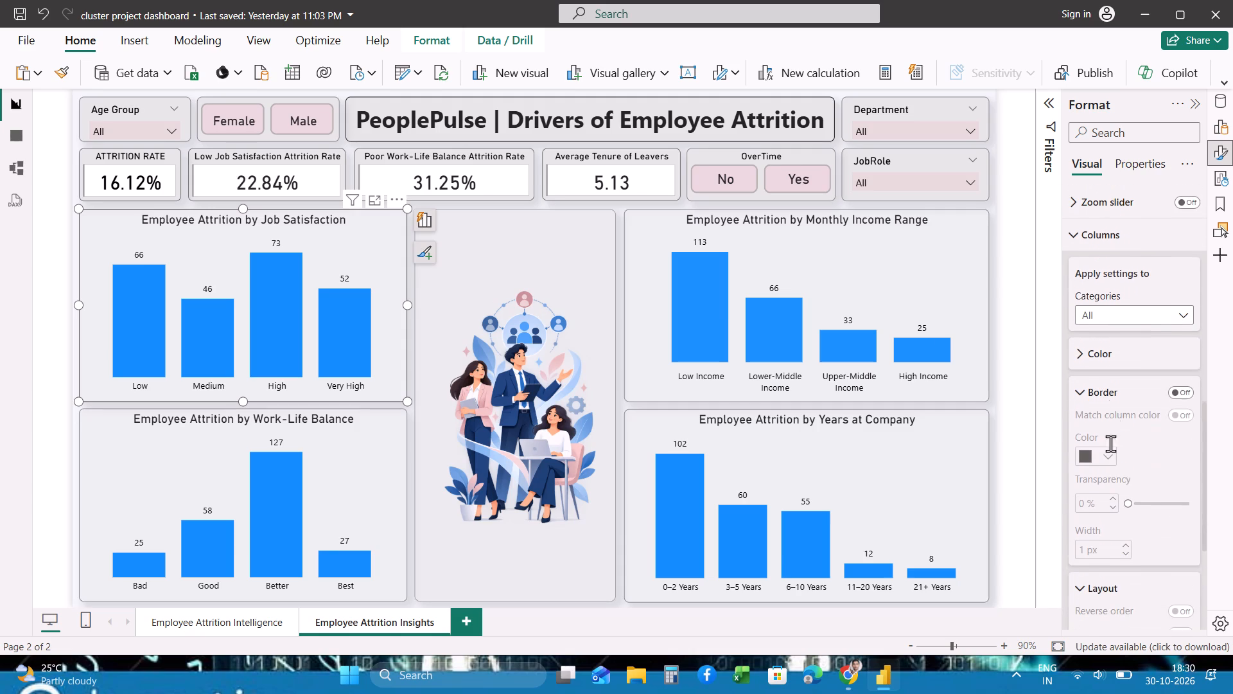
scroll(1110, 443, "up", 1)
scroll(1107, 330, "down", 2)
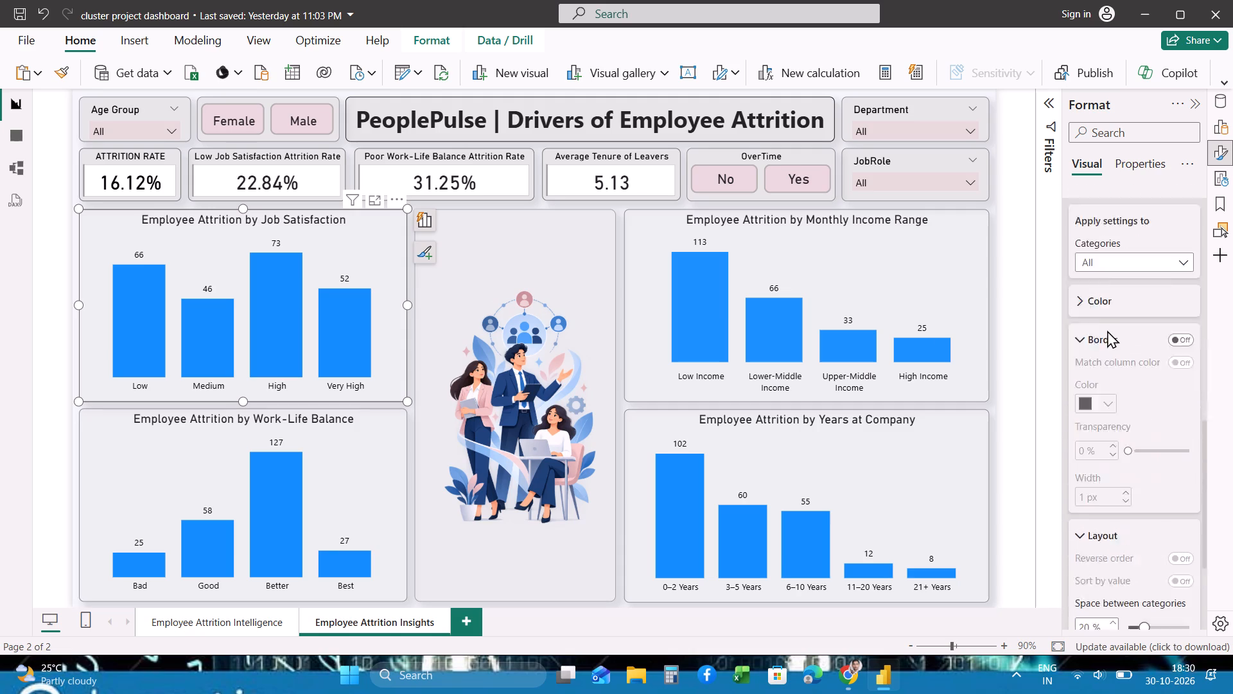
scroll(1107, 330, "down", 1)
scroll(1098, 332, "up", 1)
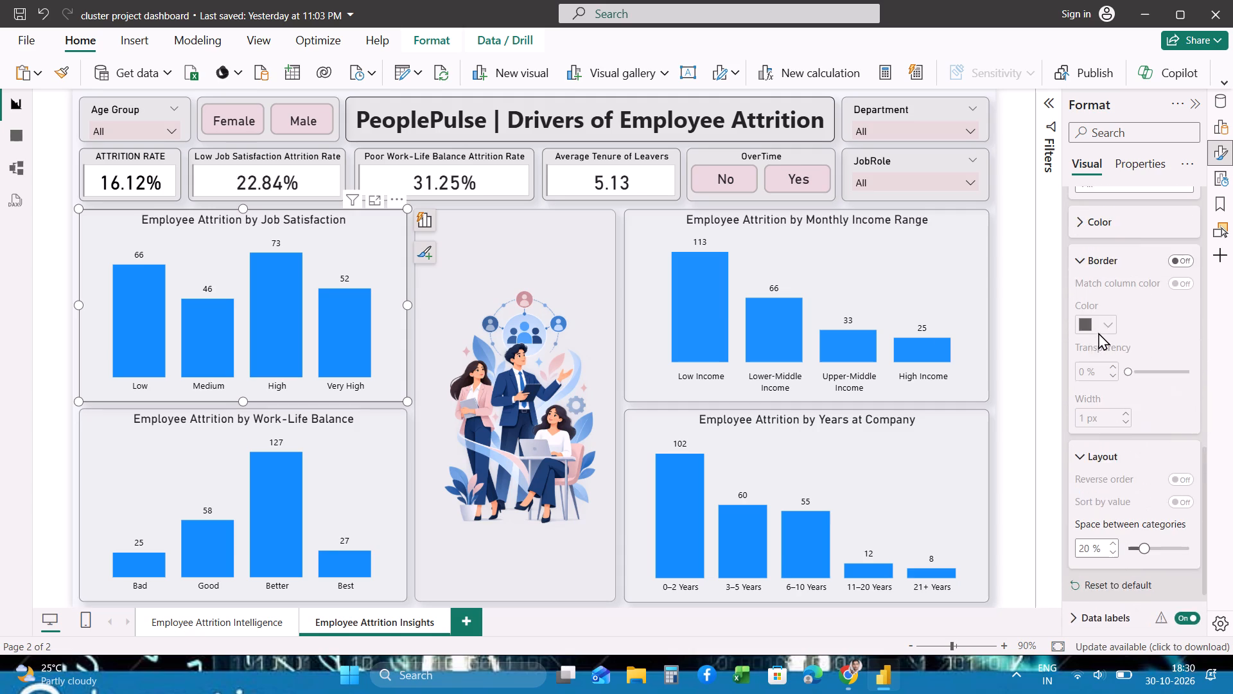
scroll(1098, 332, "up", 1)
scroll(1099, 251, "up", 3)
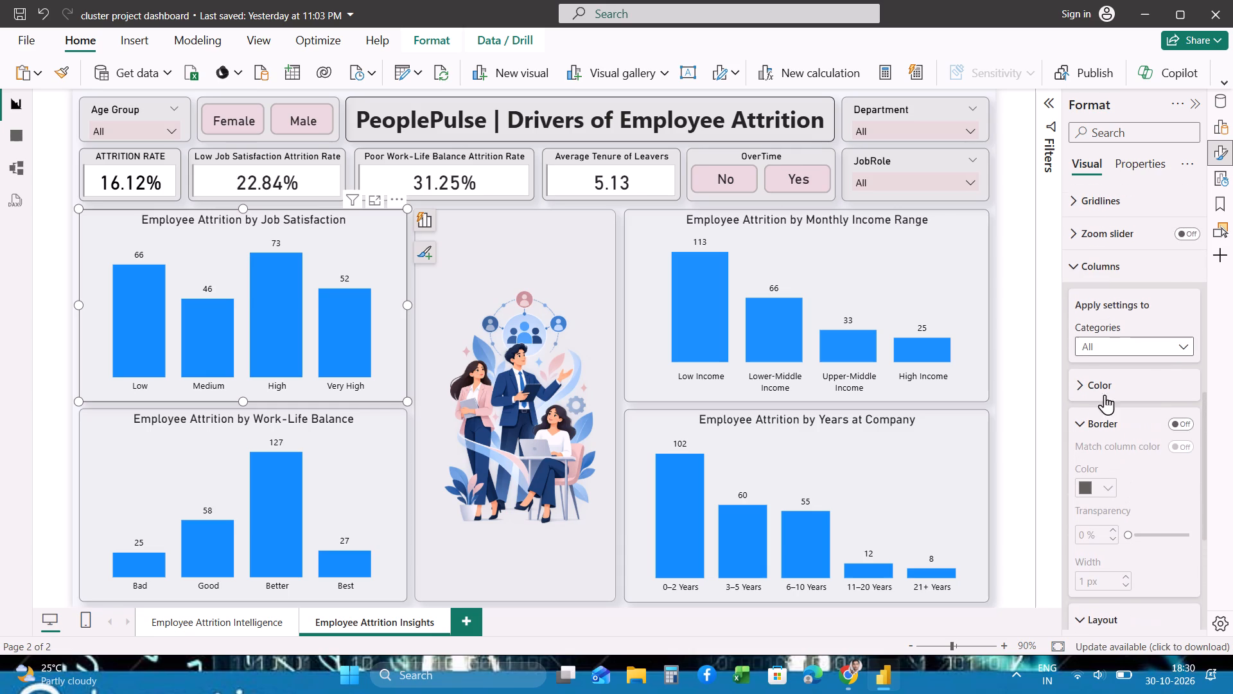
left_click(1101, 386)
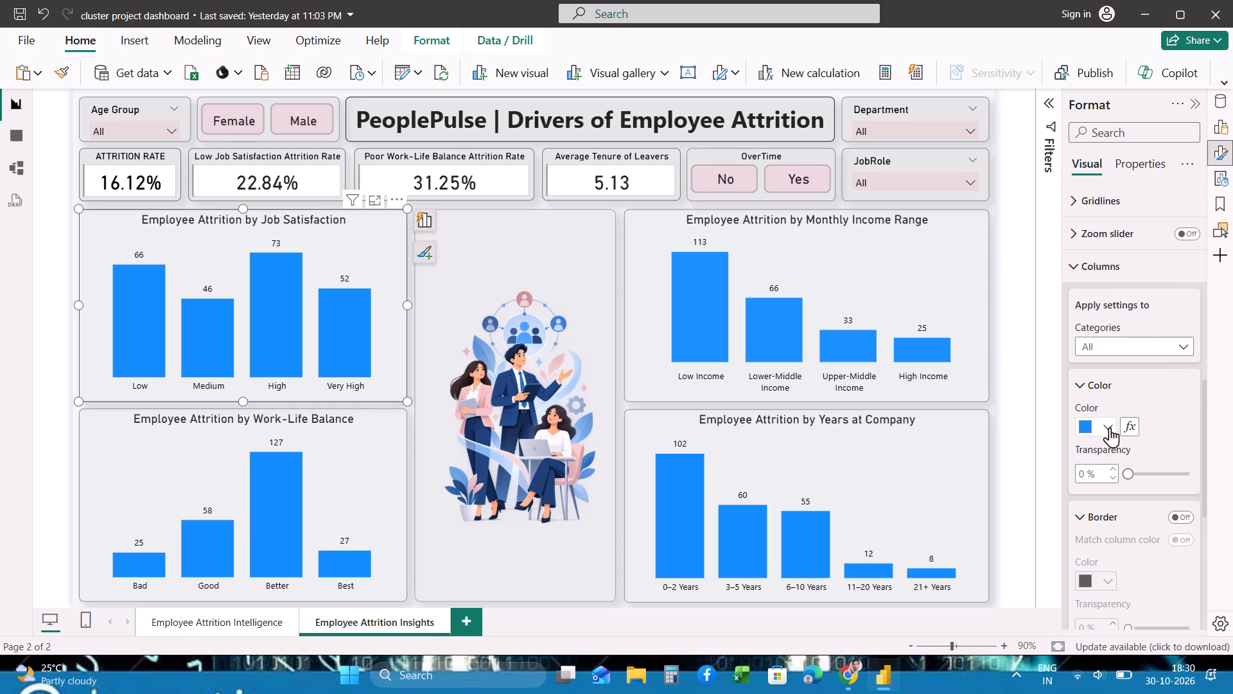
left_click(1111, 430)
left_click(1052, 389)
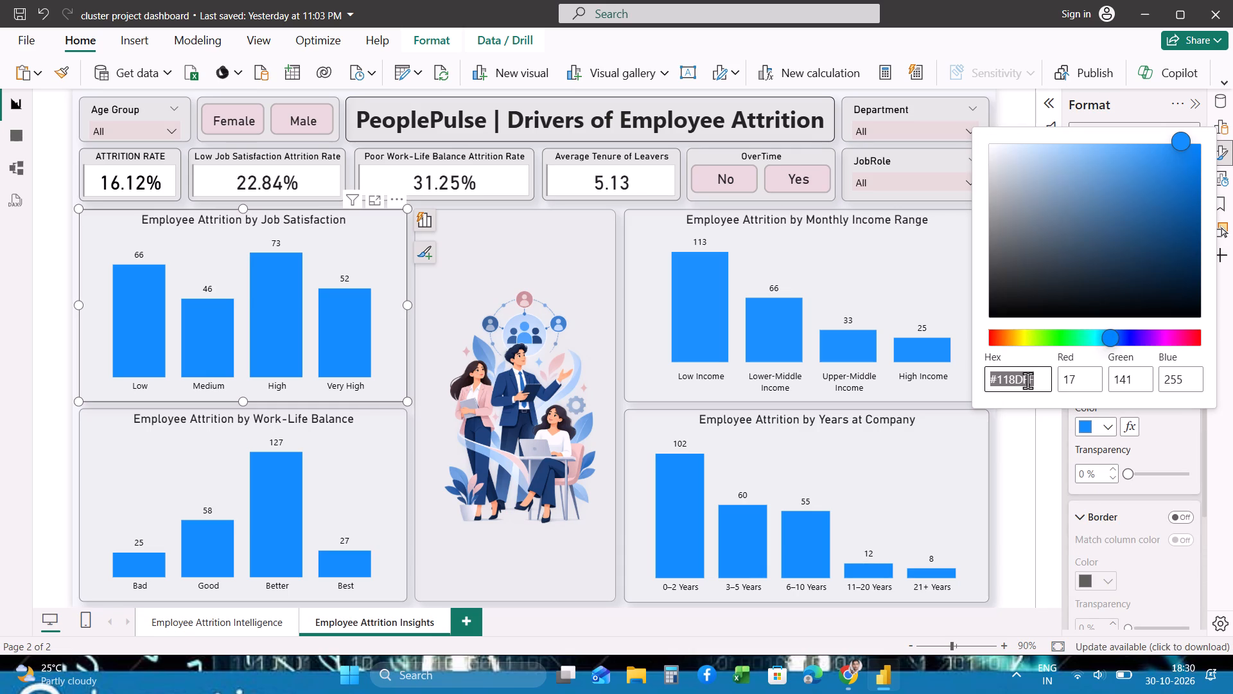
key("super+v")
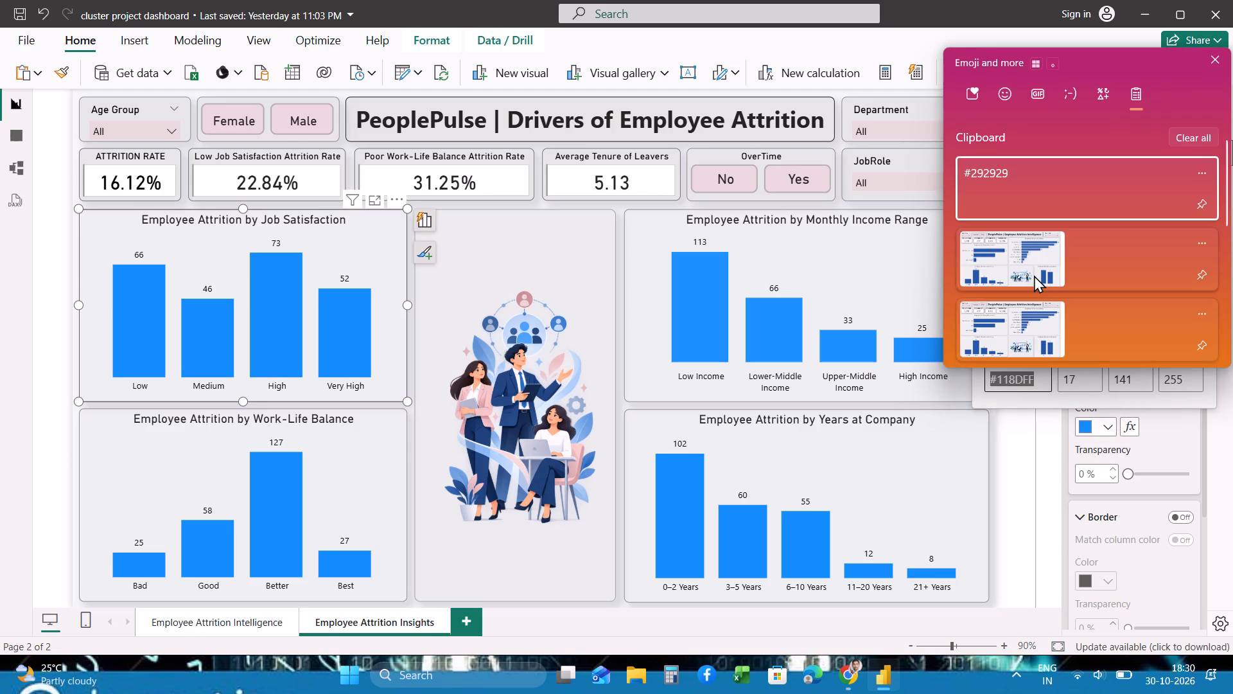
scroll(1034, 275, "down", 1)
left_click(1005, 287)
key("ctrl+v")
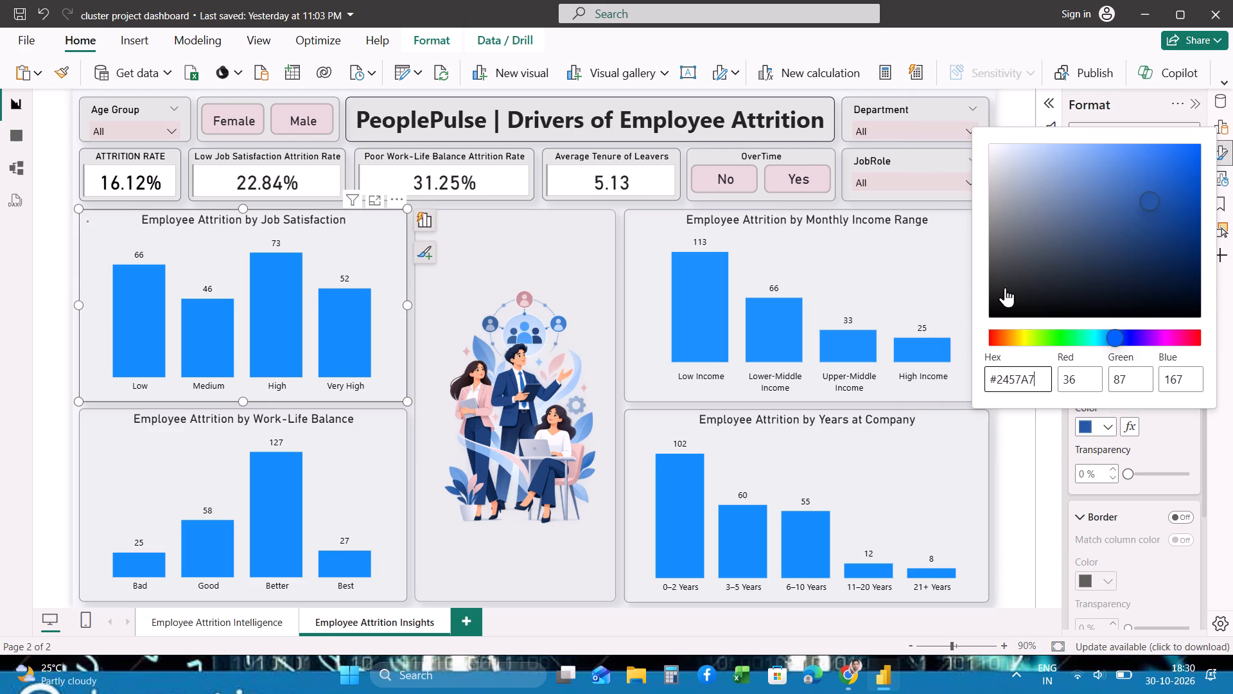
key("Return")
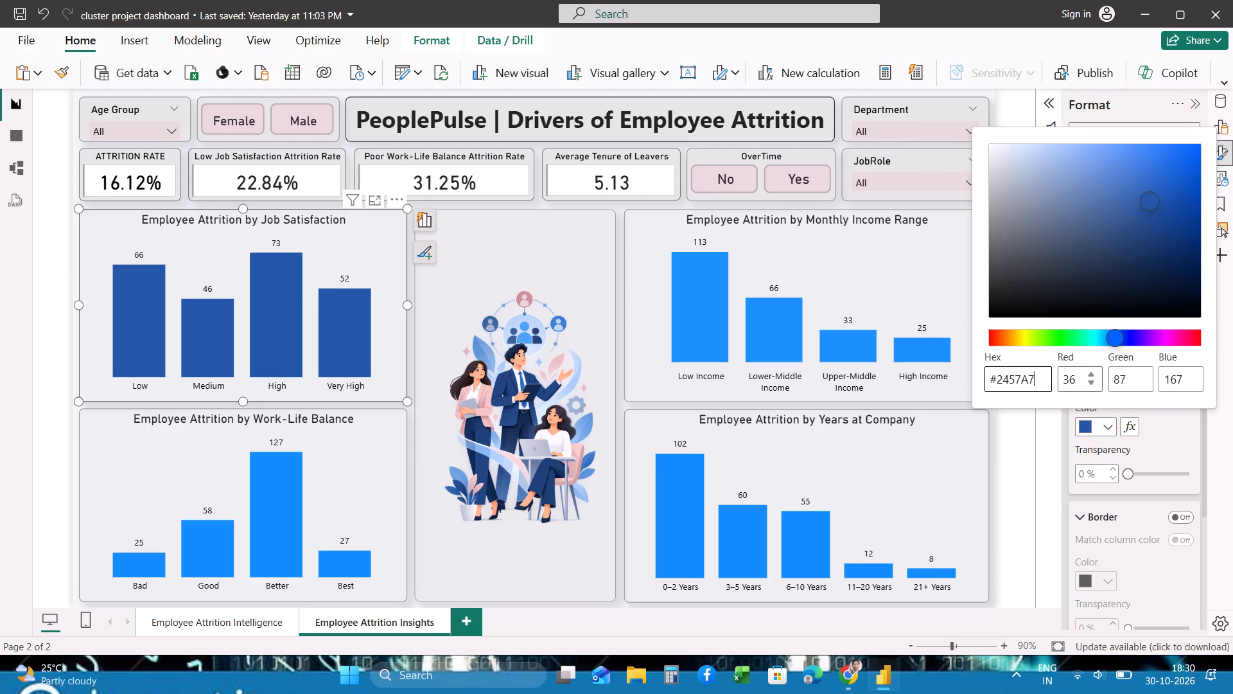
Copy the hex value #2457A7 and apply it as the column colour of the Employee Attrition by Monthly Income Range chart.
left_click(1010, 380, "ctrl")
key("ctrl+a")
key("ctrl+c")
left_click(880, 256)
left_click(880, 256)
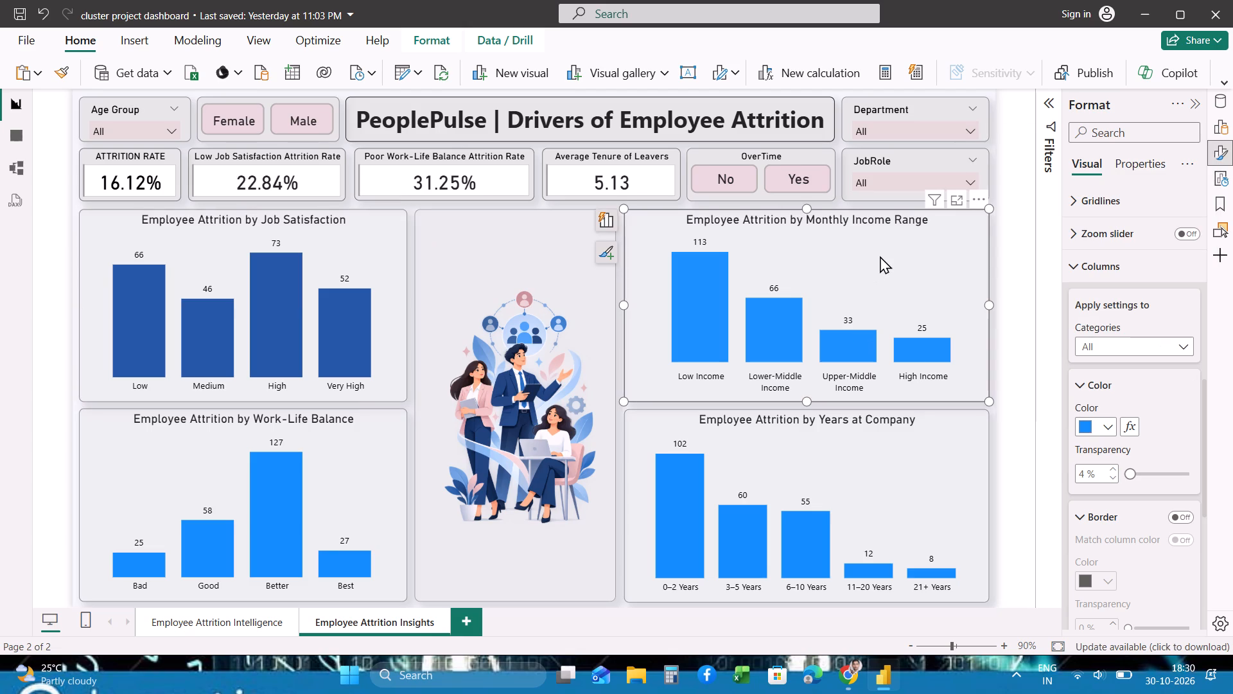
left_click(1110, 422)
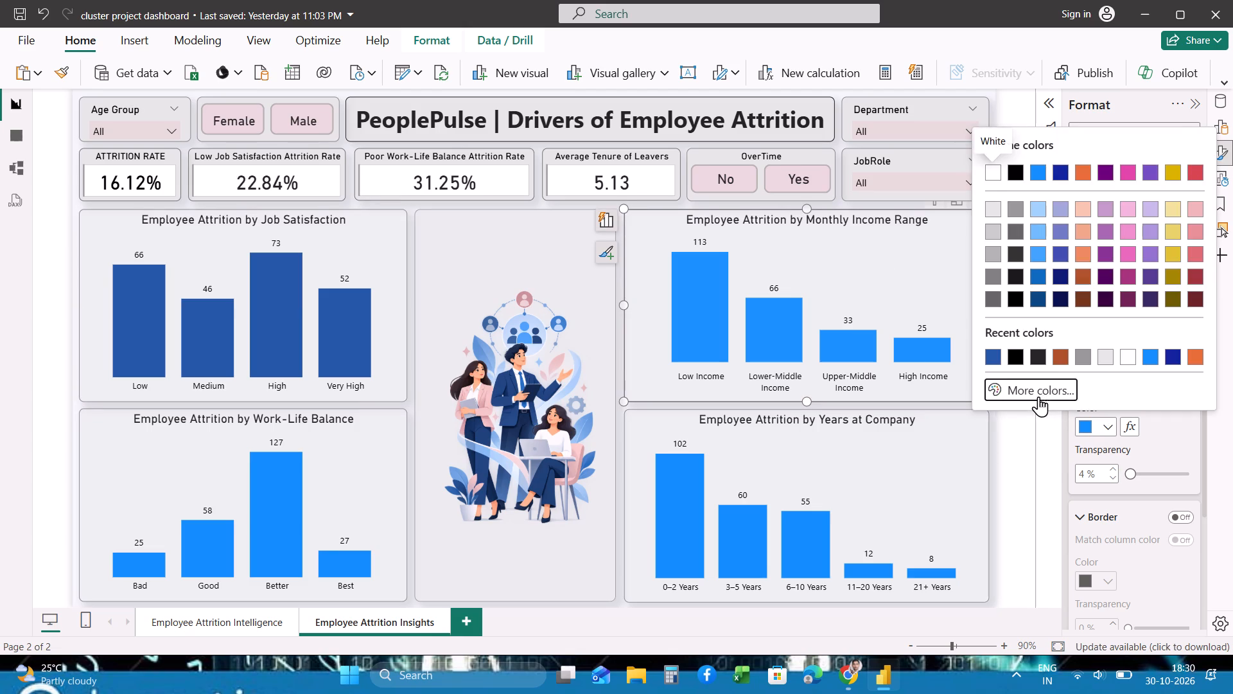
left_click(1038, 396)
key("ctrl+v")
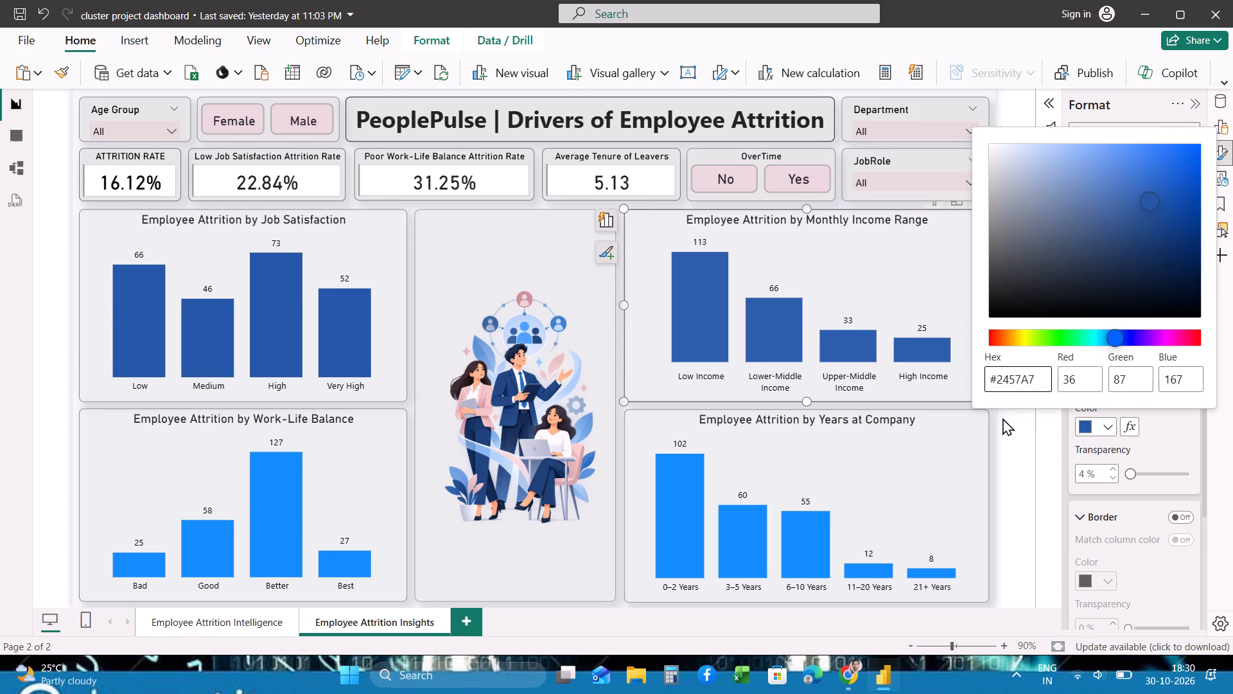
left_click(966, 456)
Set the Employee Attrition by Years at Company chart's column colour to the copied hex value #2457A7.
left_click(966, 456)
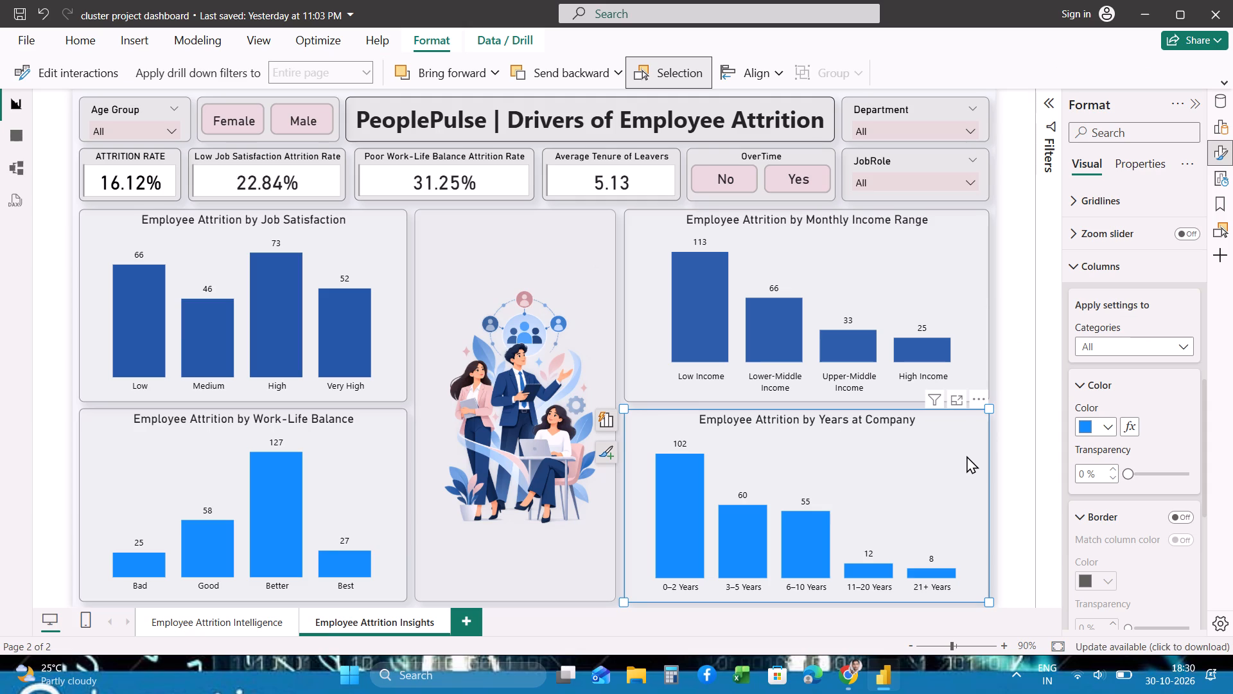
left_click(1113, 427)
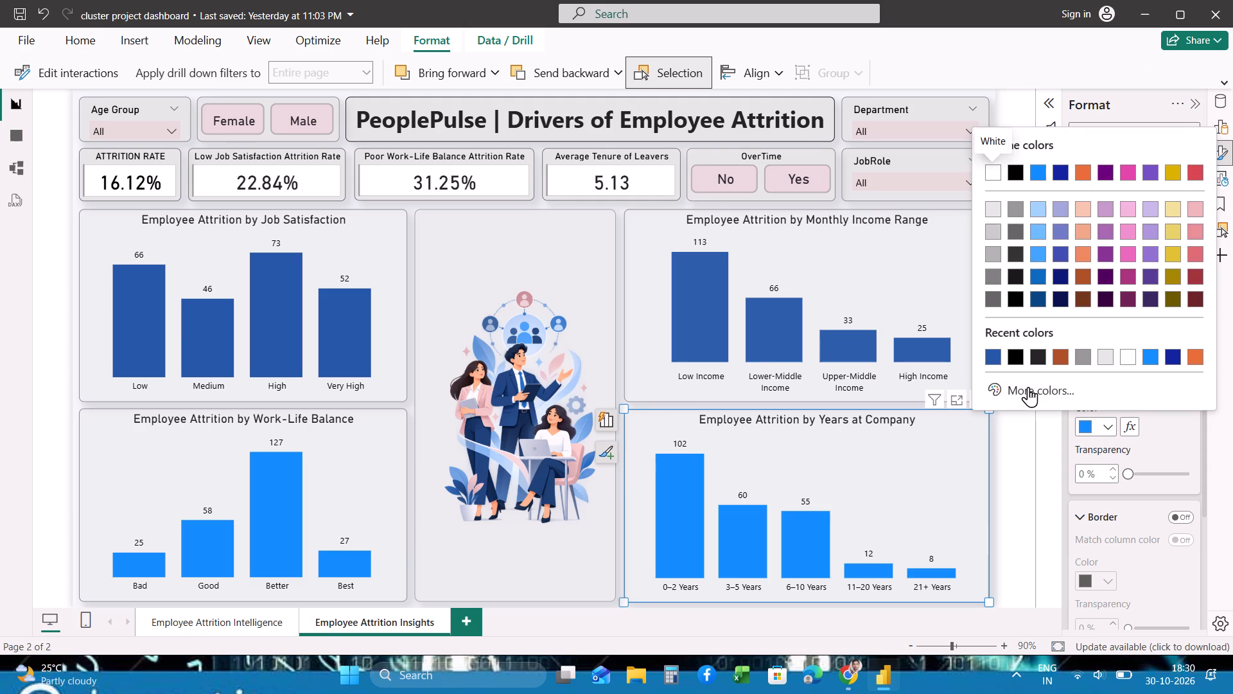
left_click(1028, 387)
key("ctrl+v")
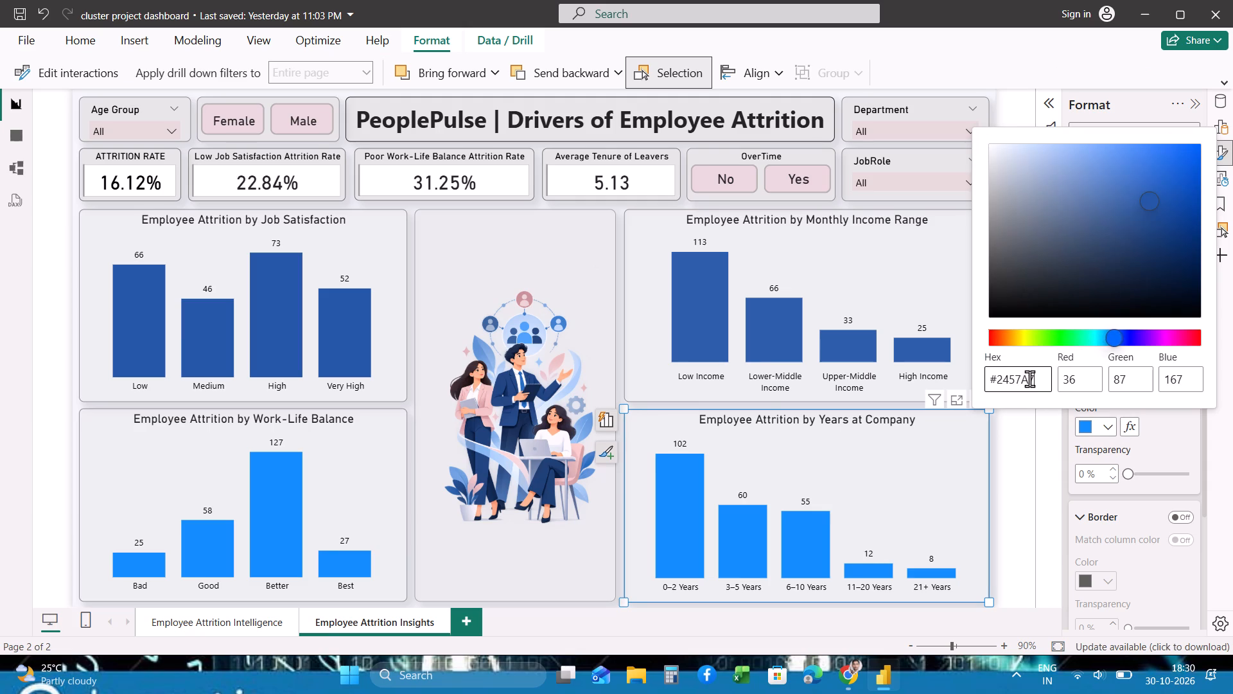
left_click(364, 456)
Set the Employee Attrition by Work-Life Balance chart's column colour to #2457A7 and deselect the chart.
left_click(381, 454)
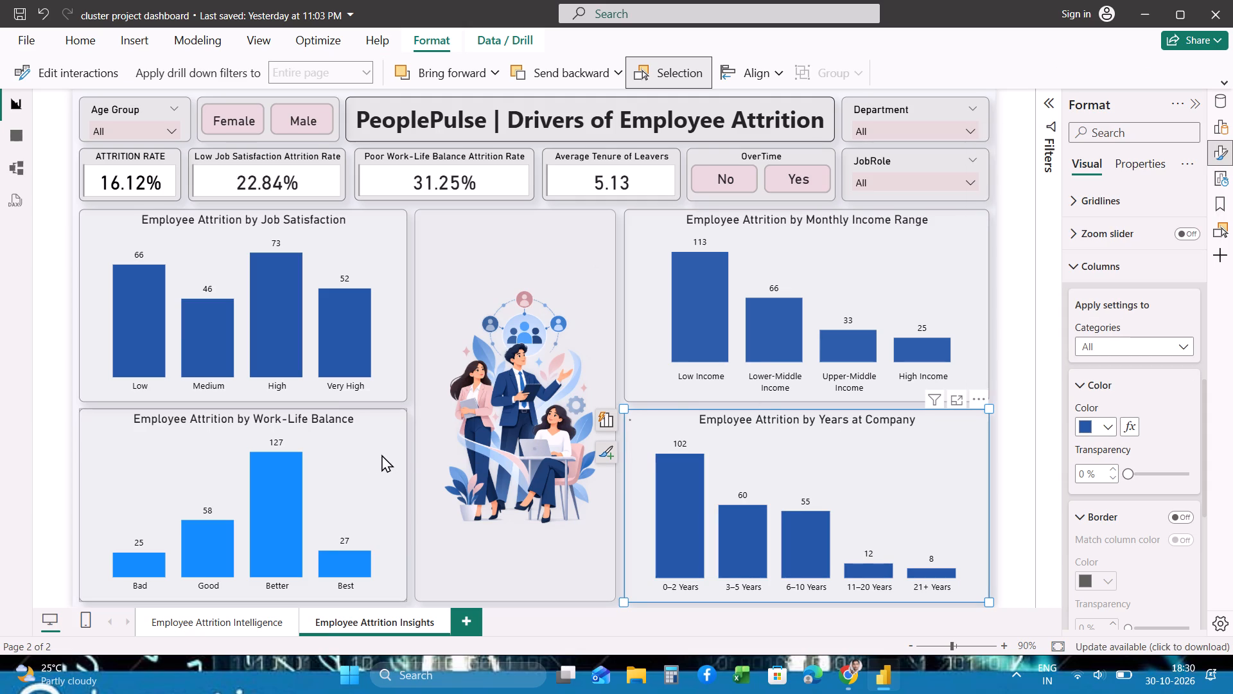
left_click(1116, 436)
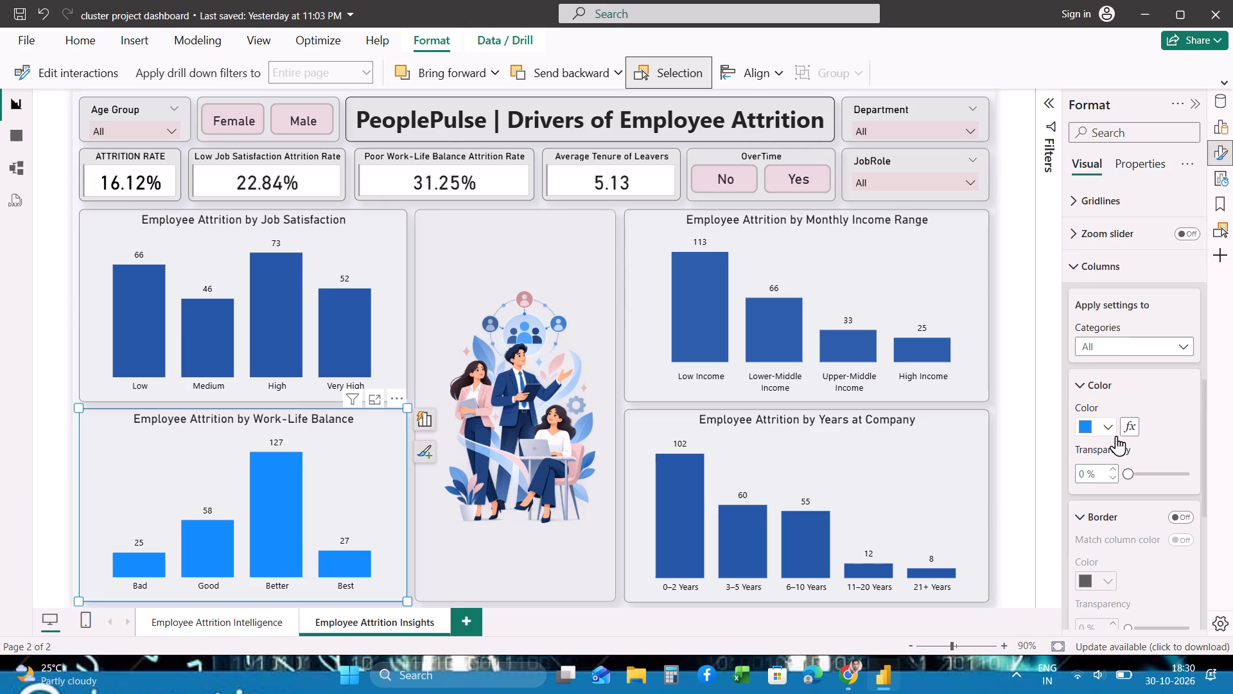
left_click(1021, 393)
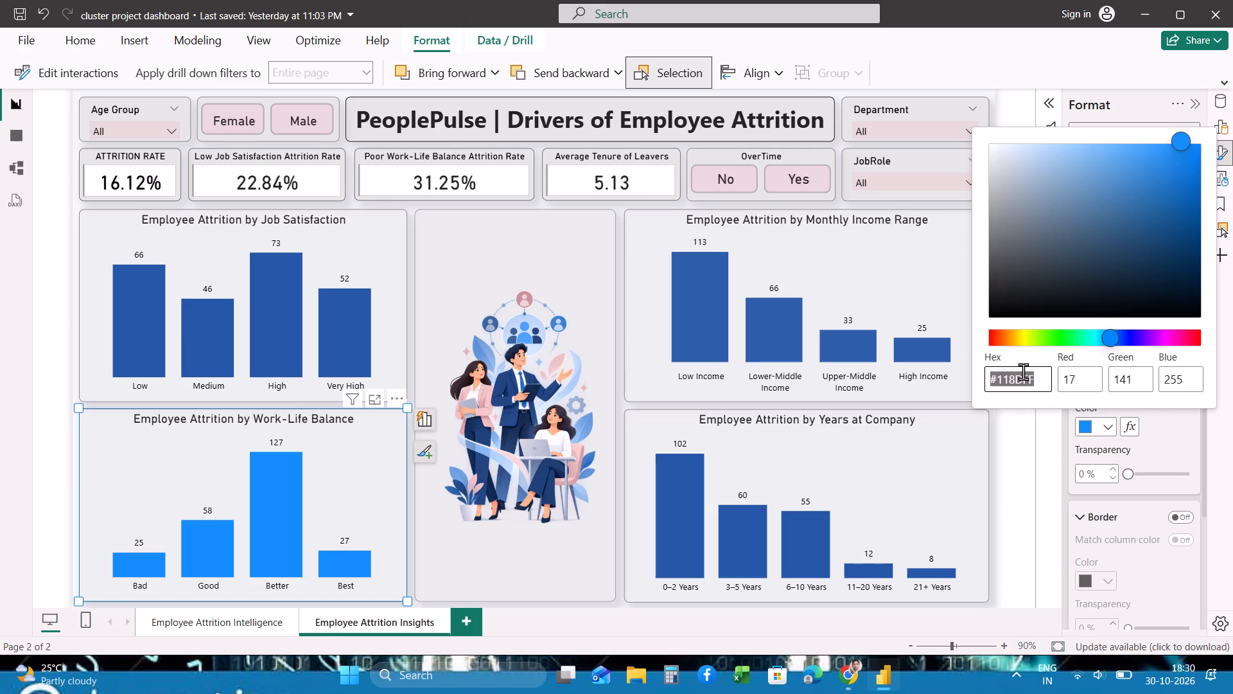
key("ctrl+v")
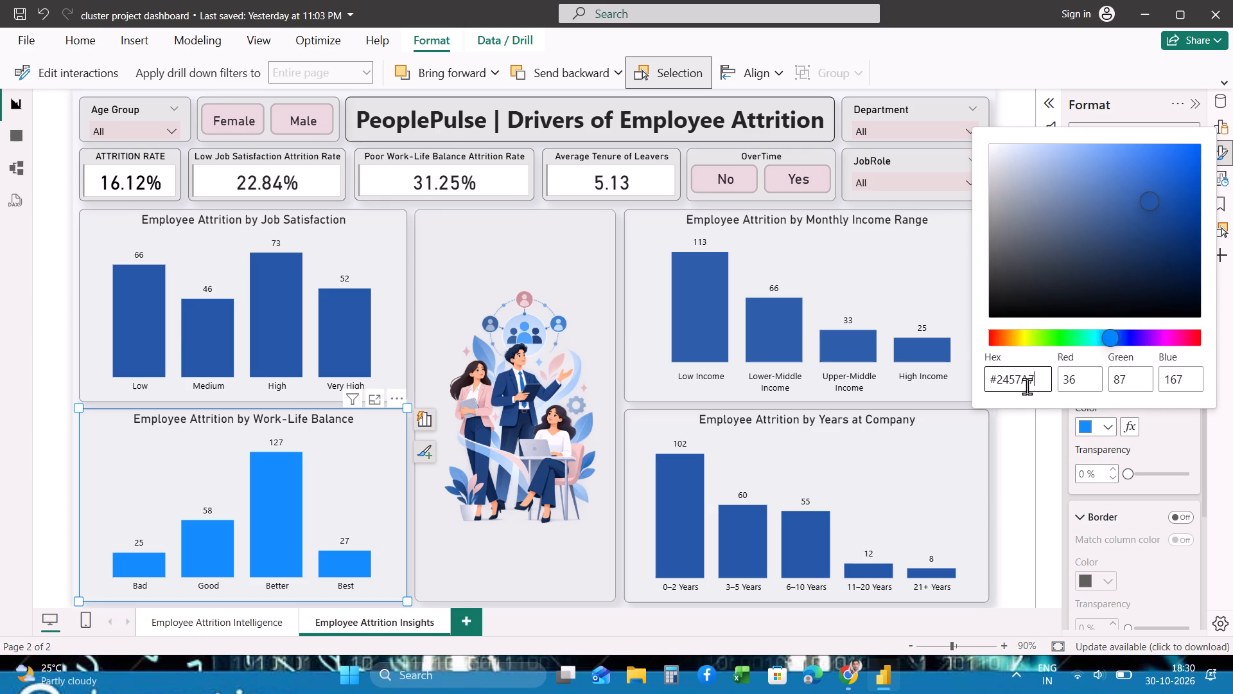
key("Return")
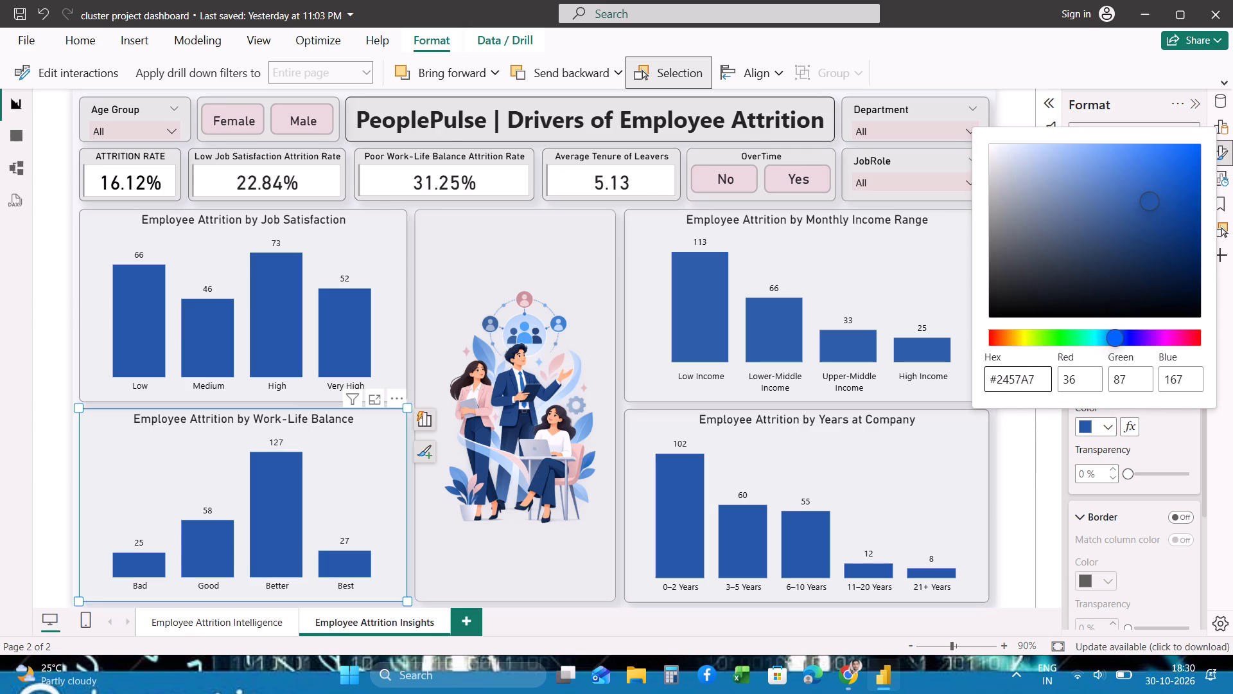
left_click(1021, 458)
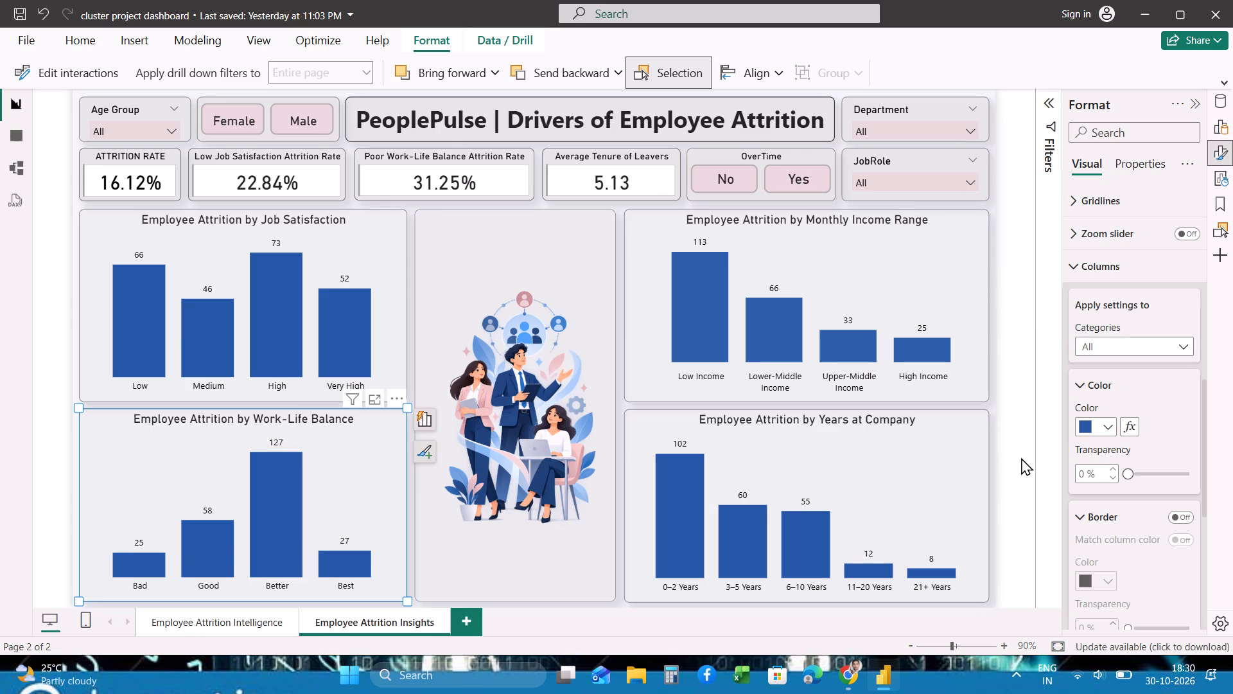
left_click(412, 477)
Compare the Employee Attrition Intelligence and Employee Attrition Insights pages for consistent title and chart colours.
left_click(275, 621)
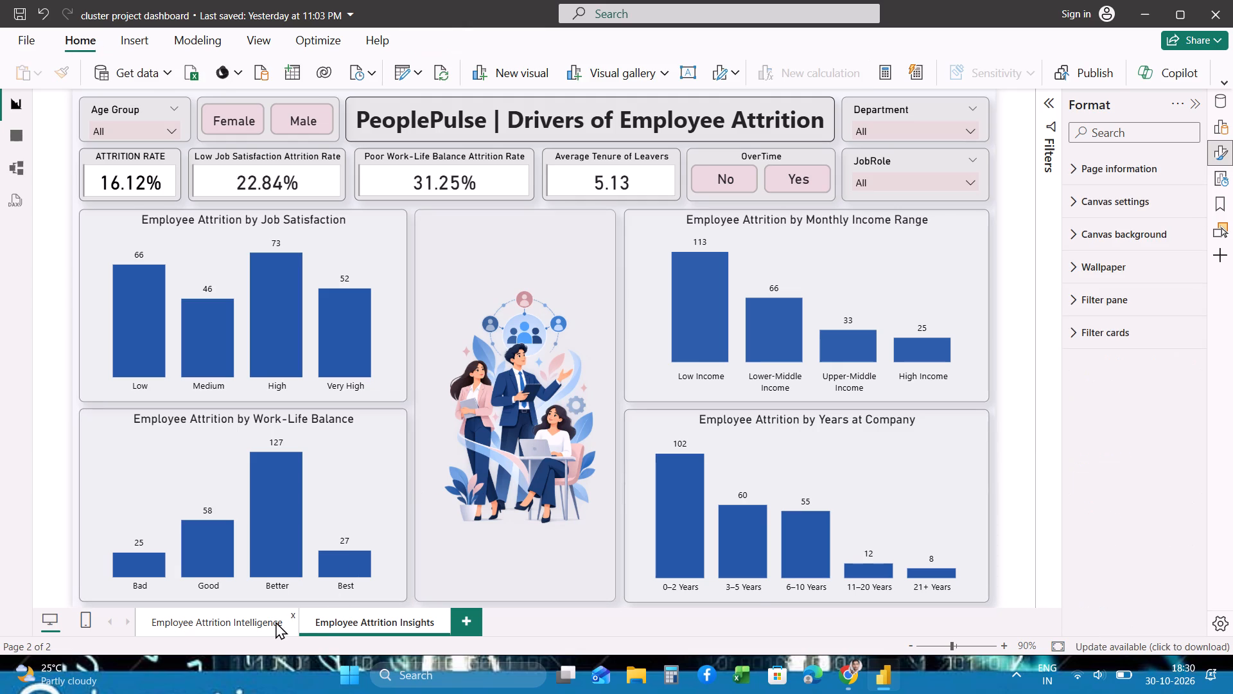
left_click(331, 620)
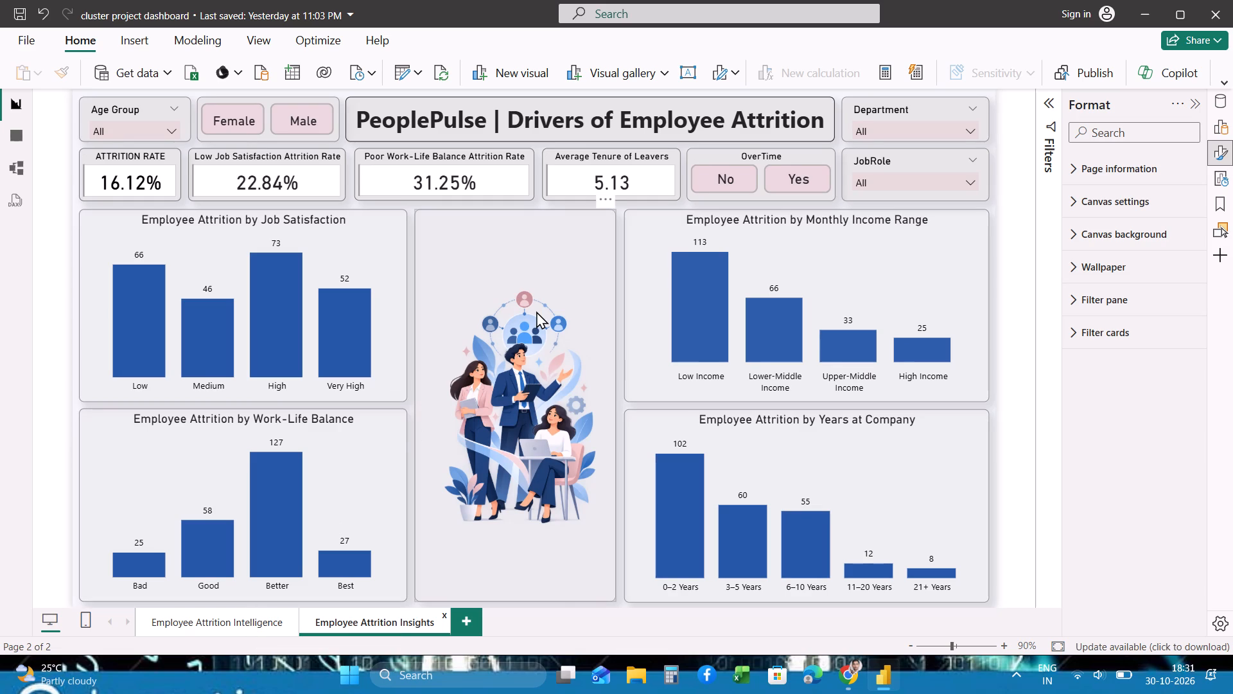
left_click(1021, 267)
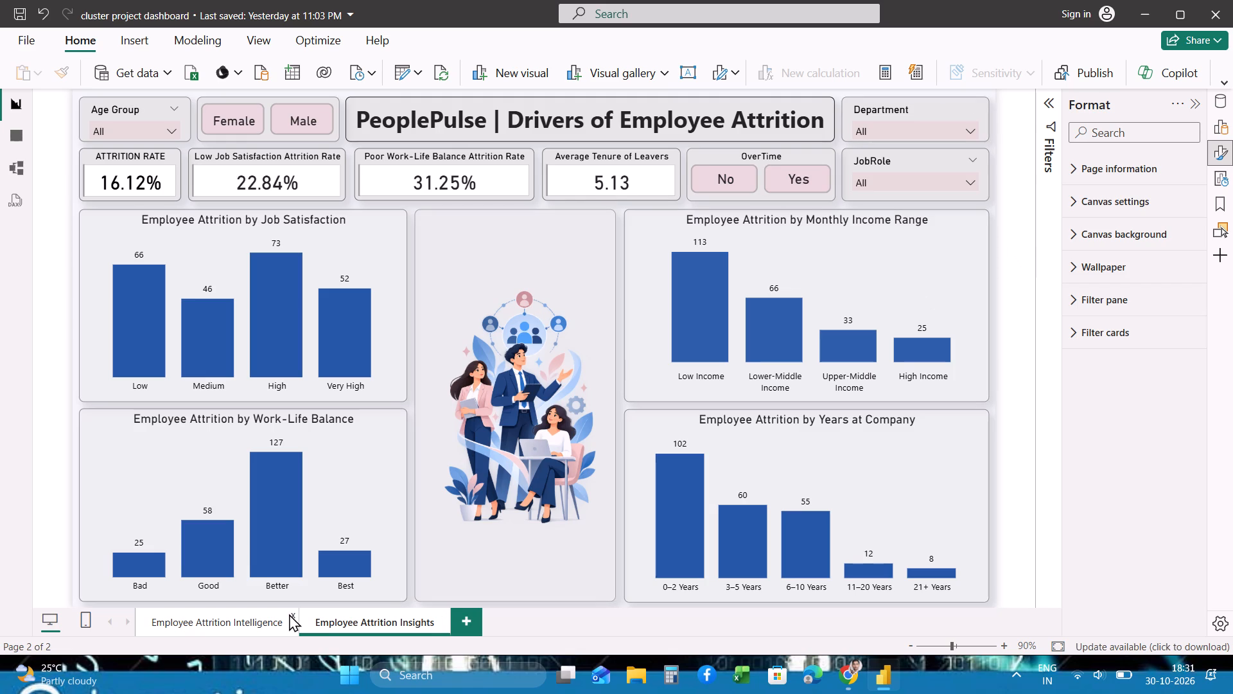
left_click(261, 618)
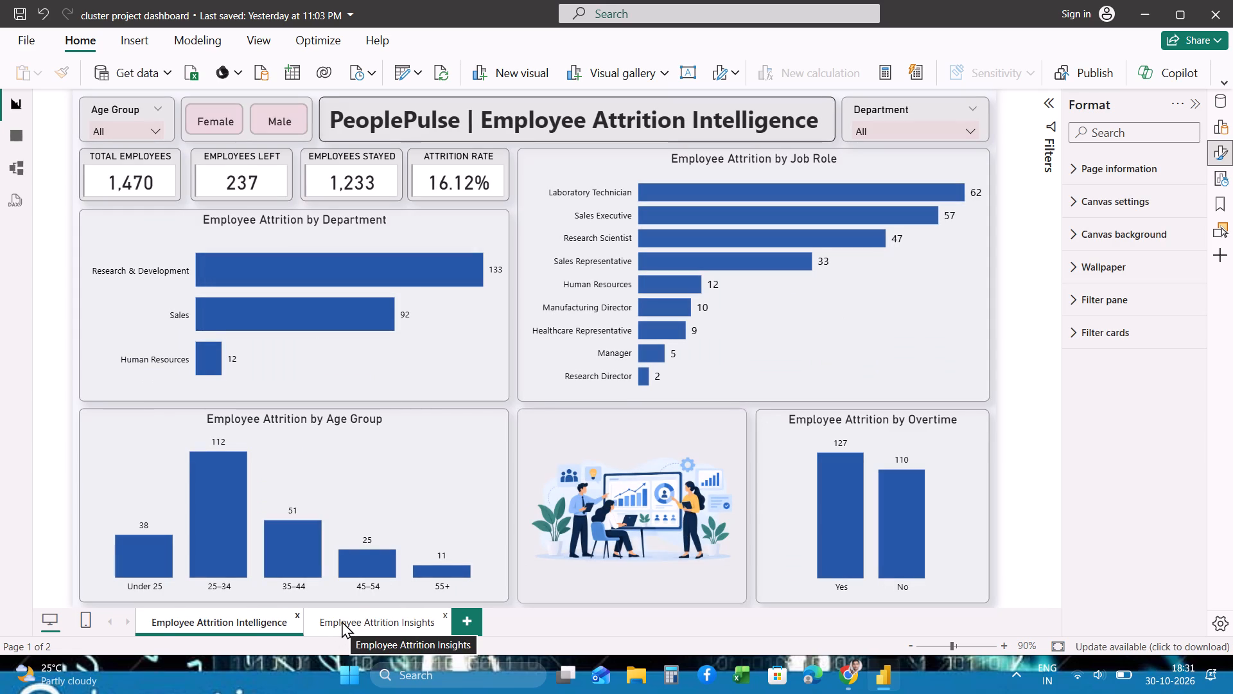
left_click(342, 621)
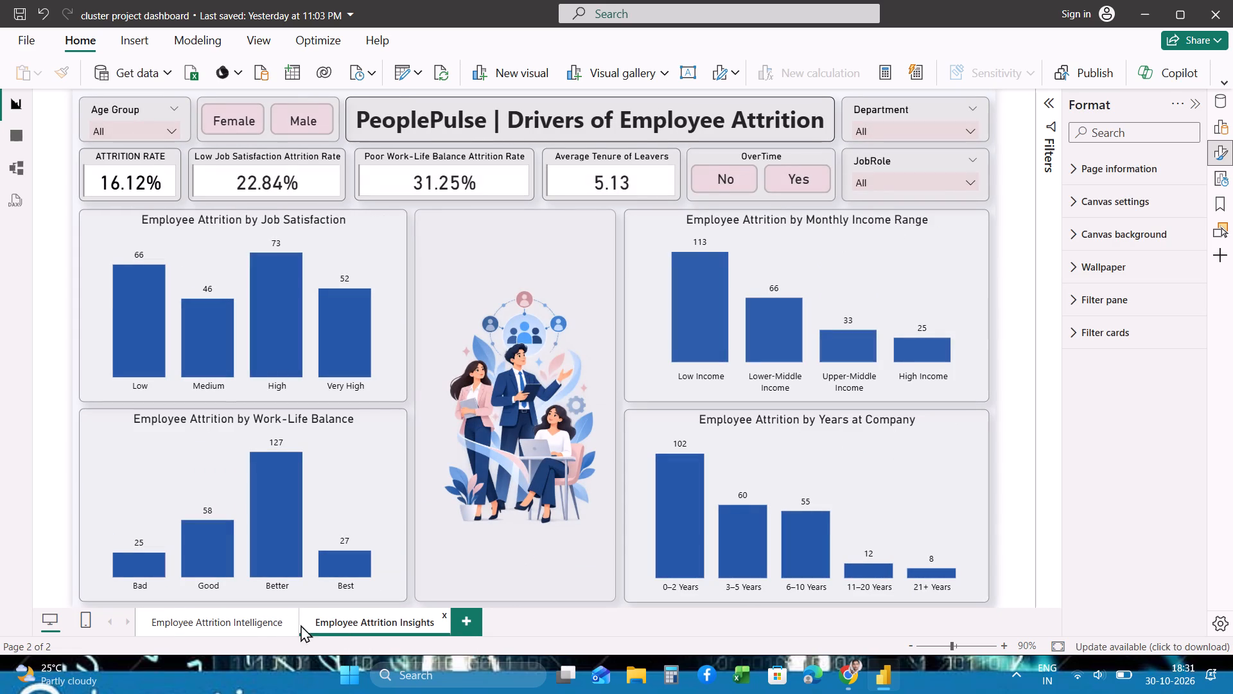
left_click(262, 624)
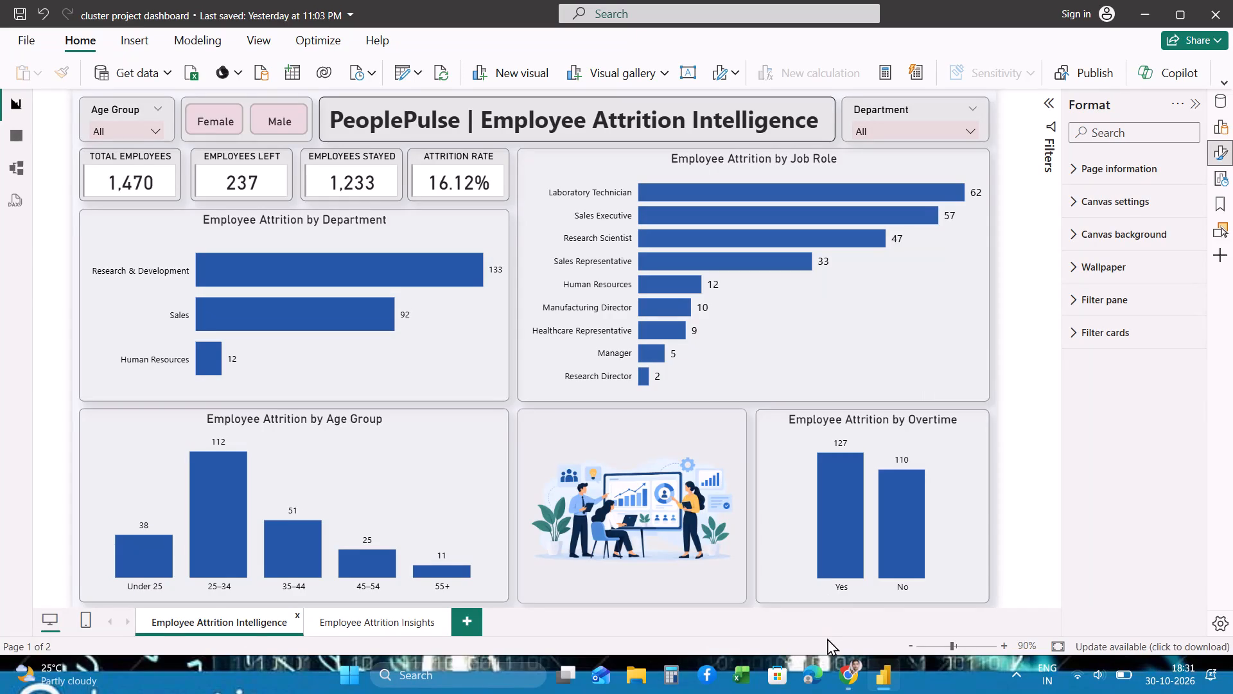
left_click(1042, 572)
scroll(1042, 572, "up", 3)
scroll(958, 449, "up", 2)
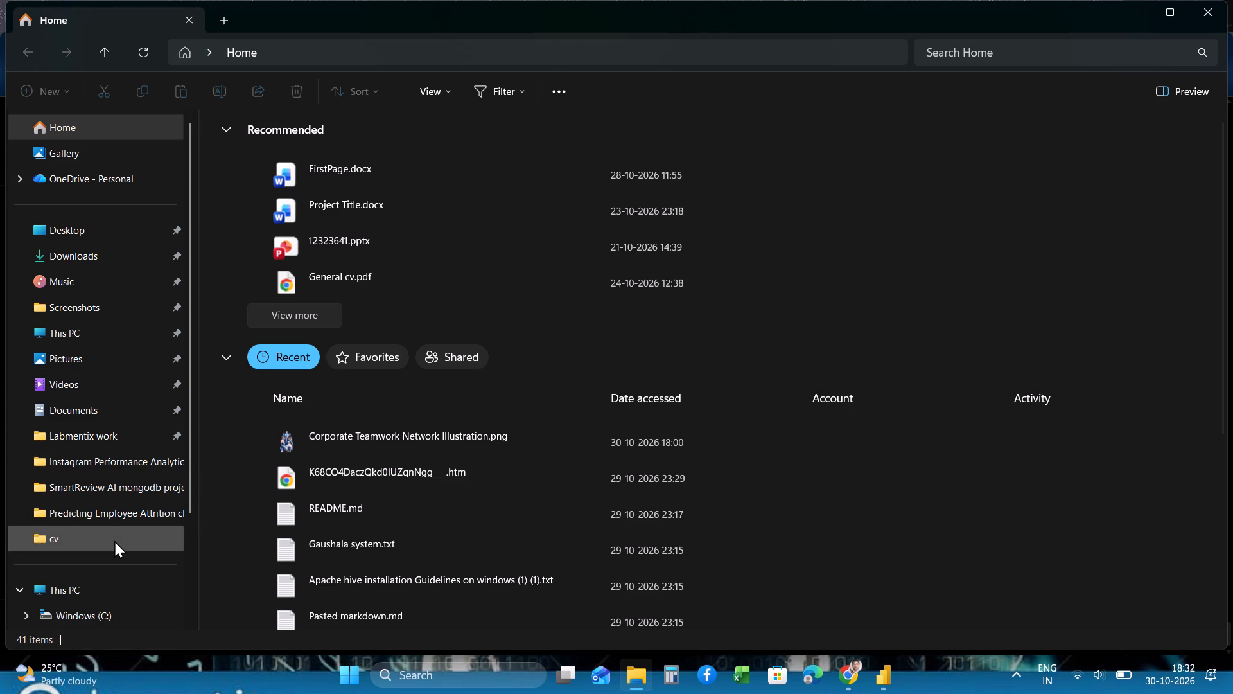
scroll(98, 622, "down", 1)
left_click(91, 607)
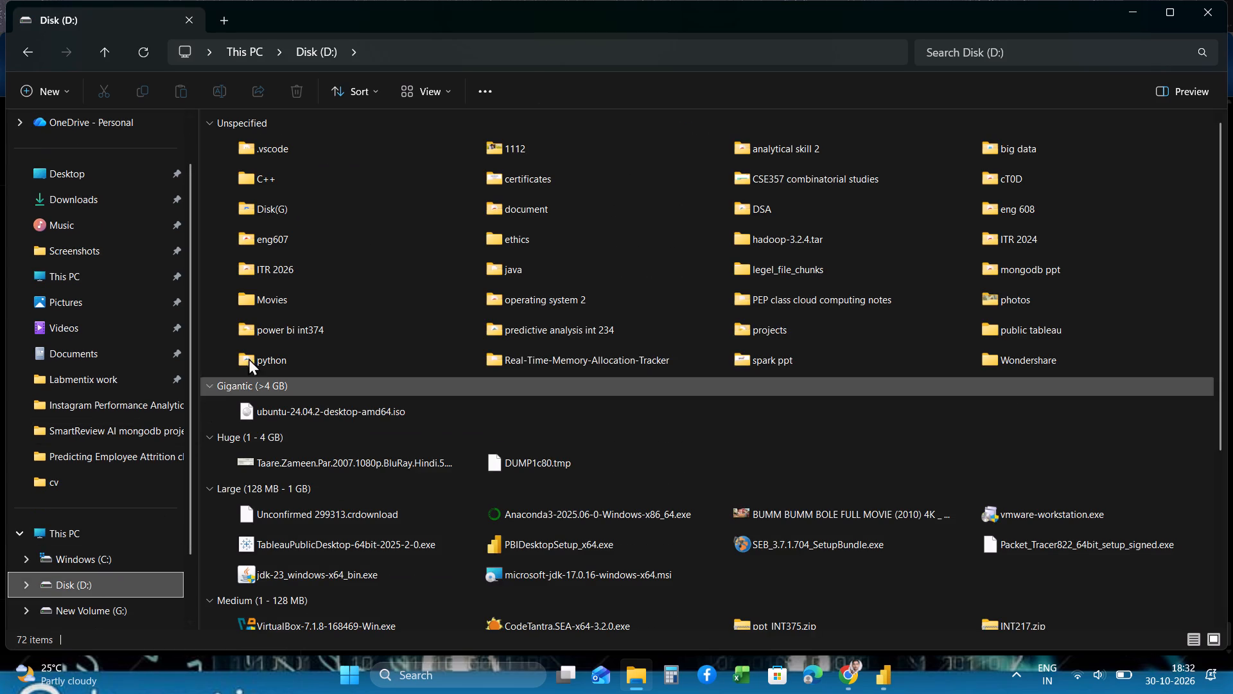
double_click(787, 329)
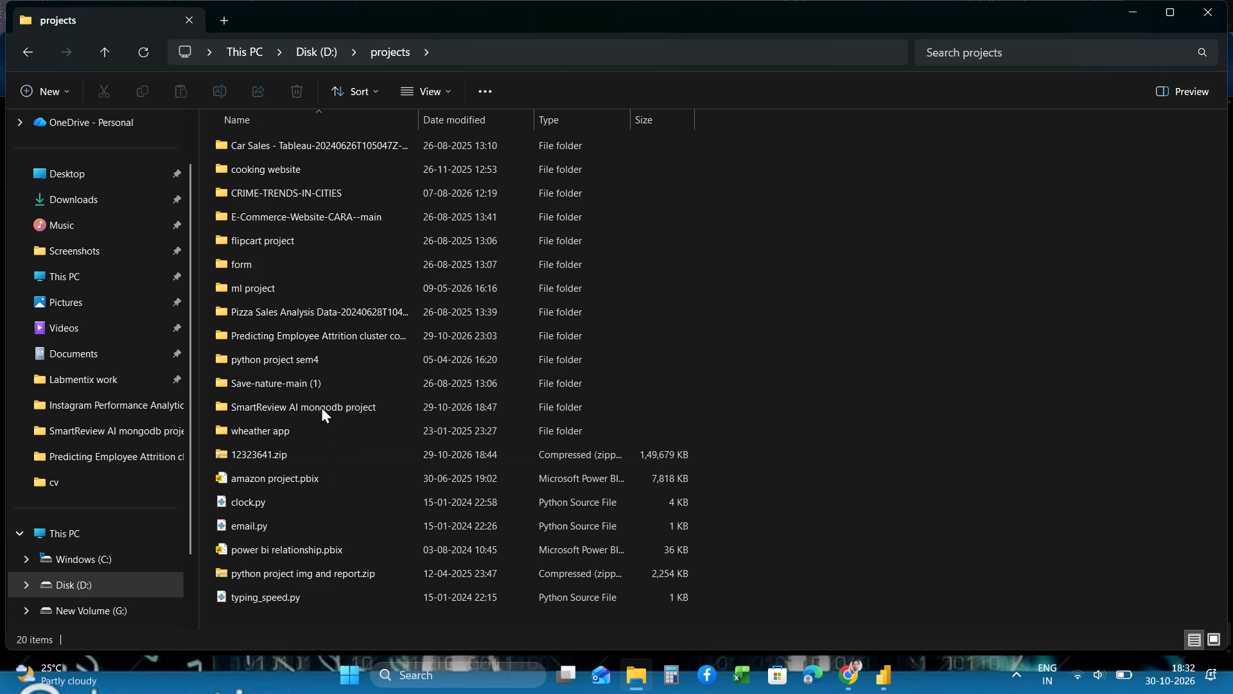
double_click(318, 336)
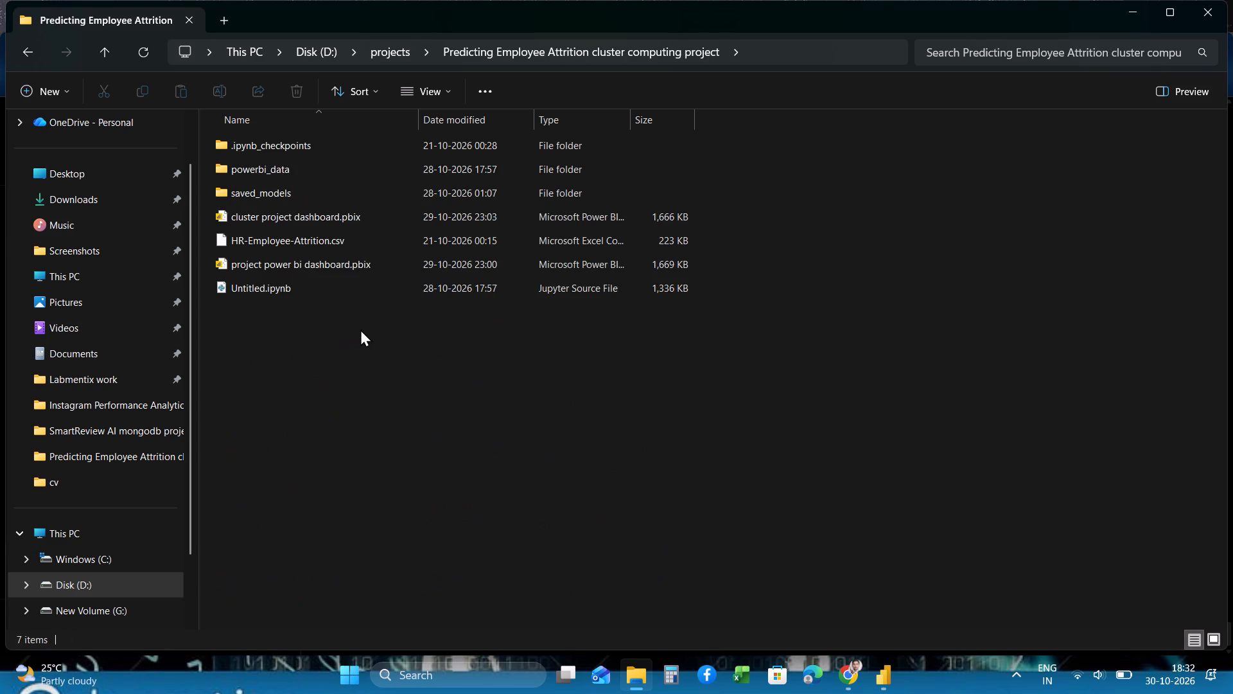
Open a terminal in the project folder and launch Jupyter with the command jupyter notebook.
right_click(351, 348)
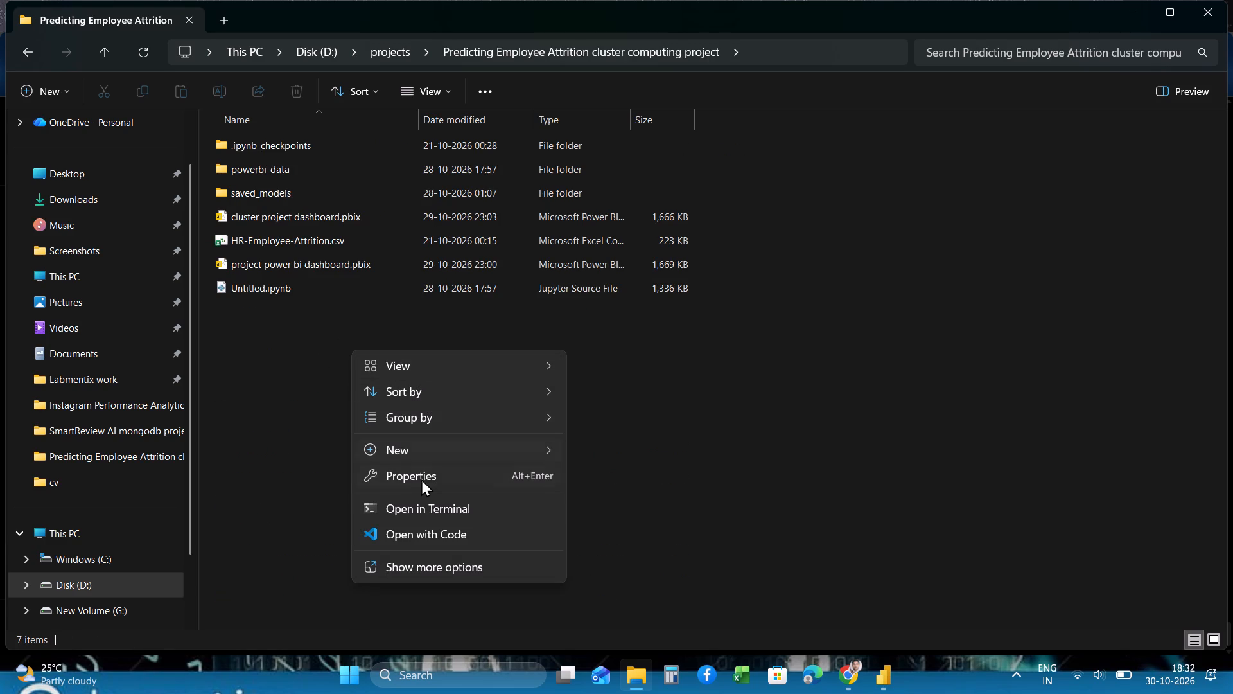
left_click(422, 508)
type("jupyter notebook")
key("Return")
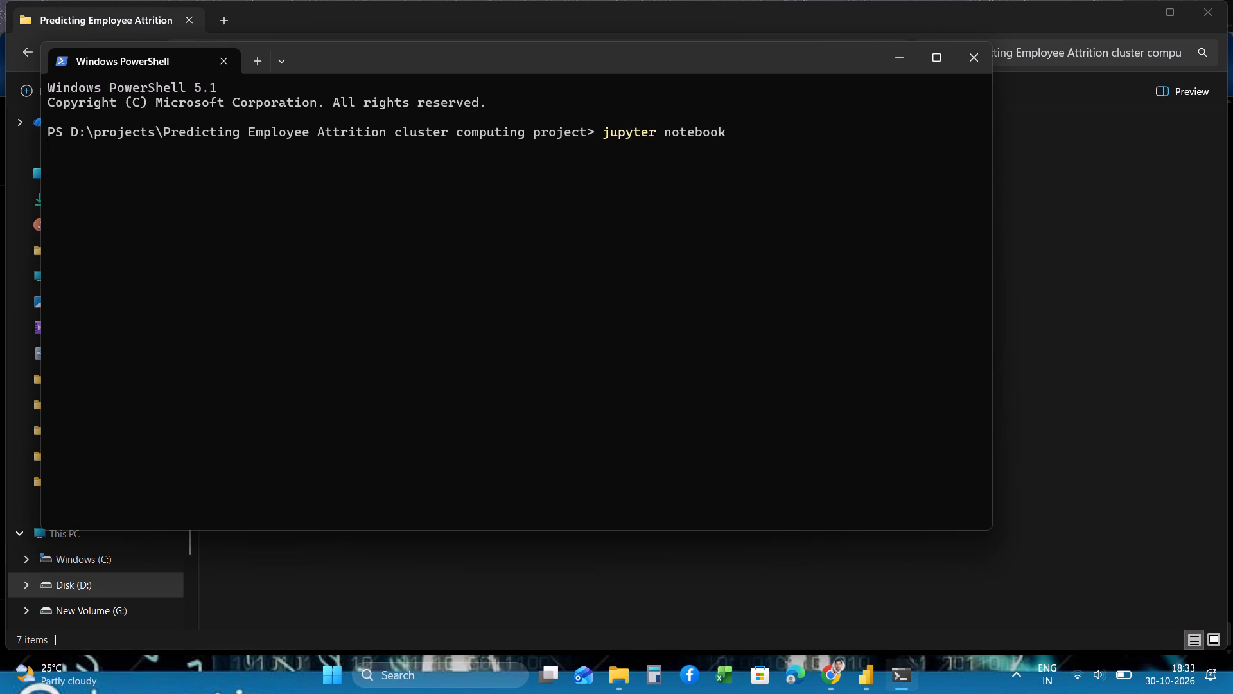
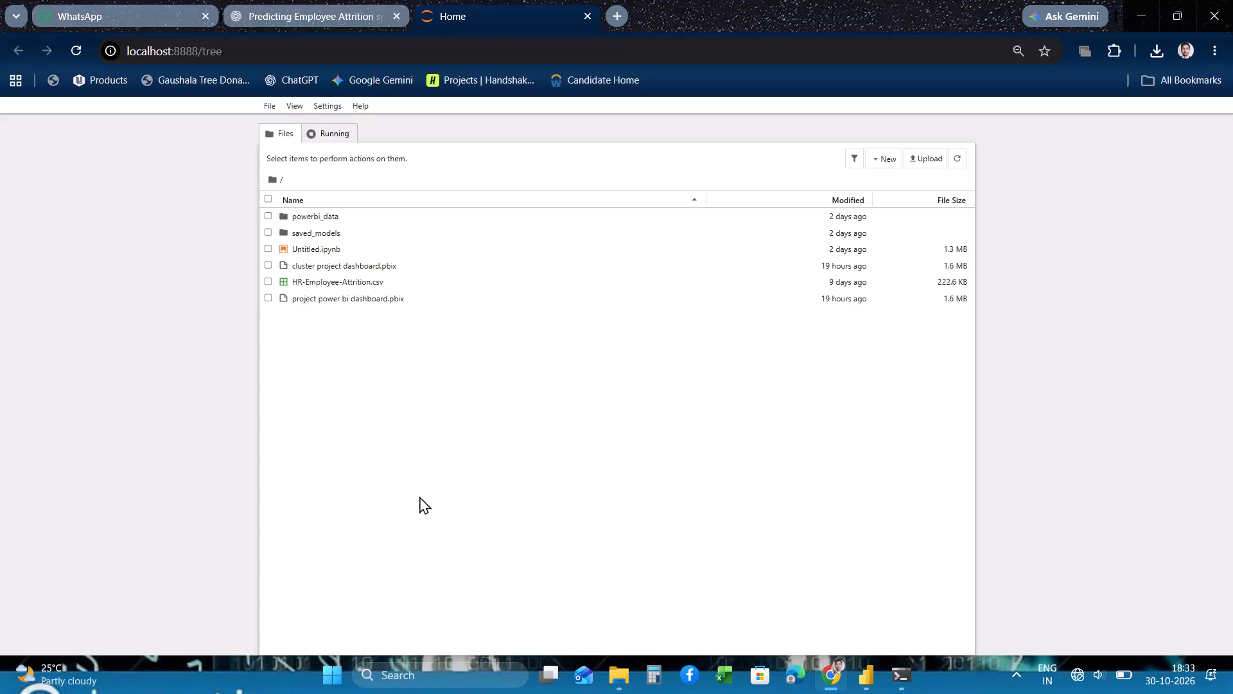
Open the Untitled.ipynb notebook from the Jupyter file list.
left_click(328, 253)
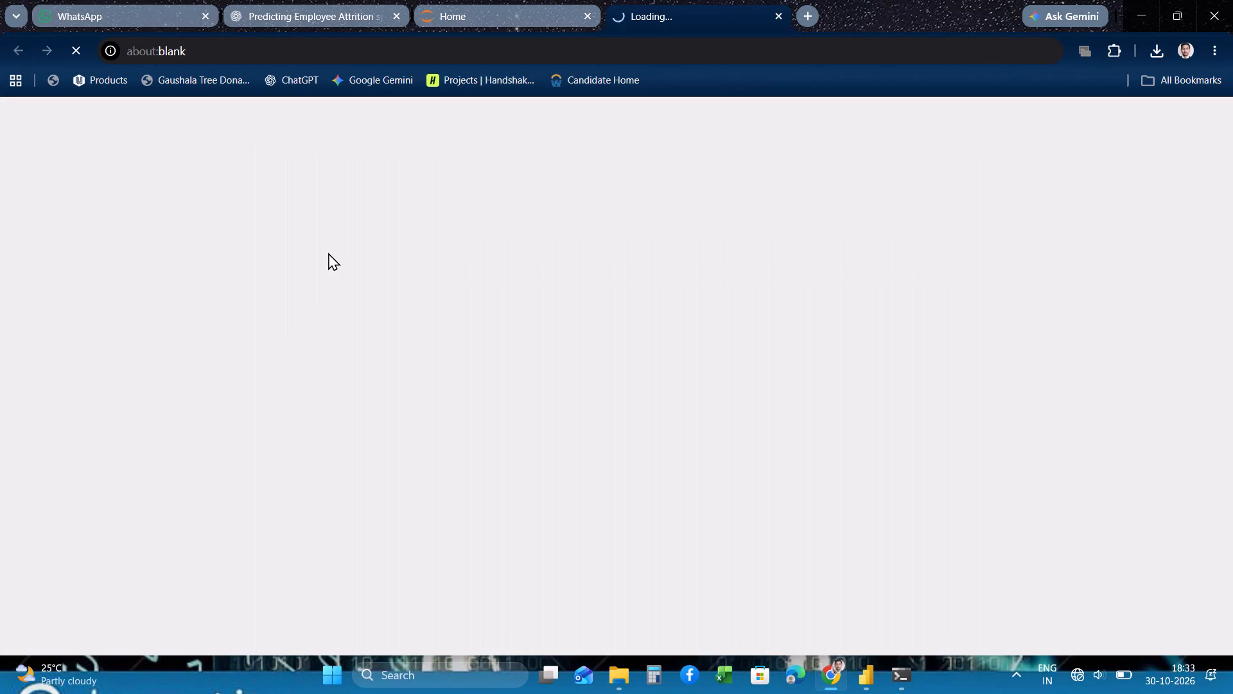
scroll(367, 382, "up", 2)
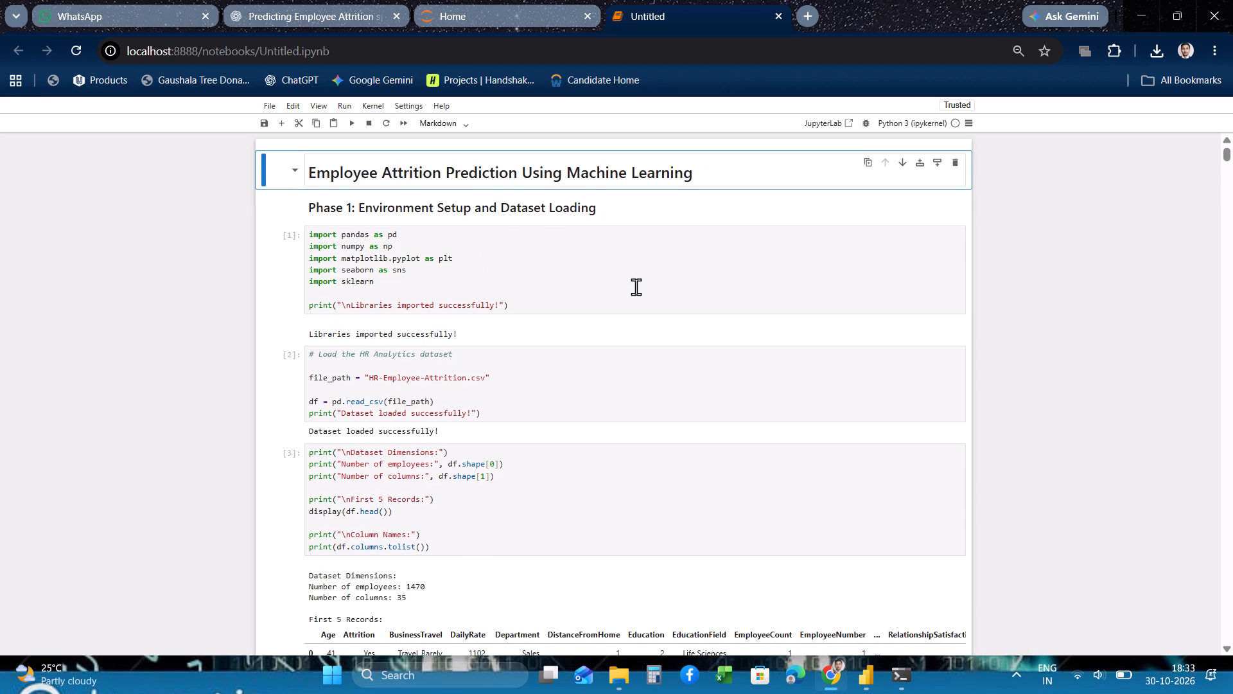
Review the Phase 1 dataset loading and Phase 2 structure, missing value, duplicate and attrition distribution sections.
scroll(636, 287, "down", 2)
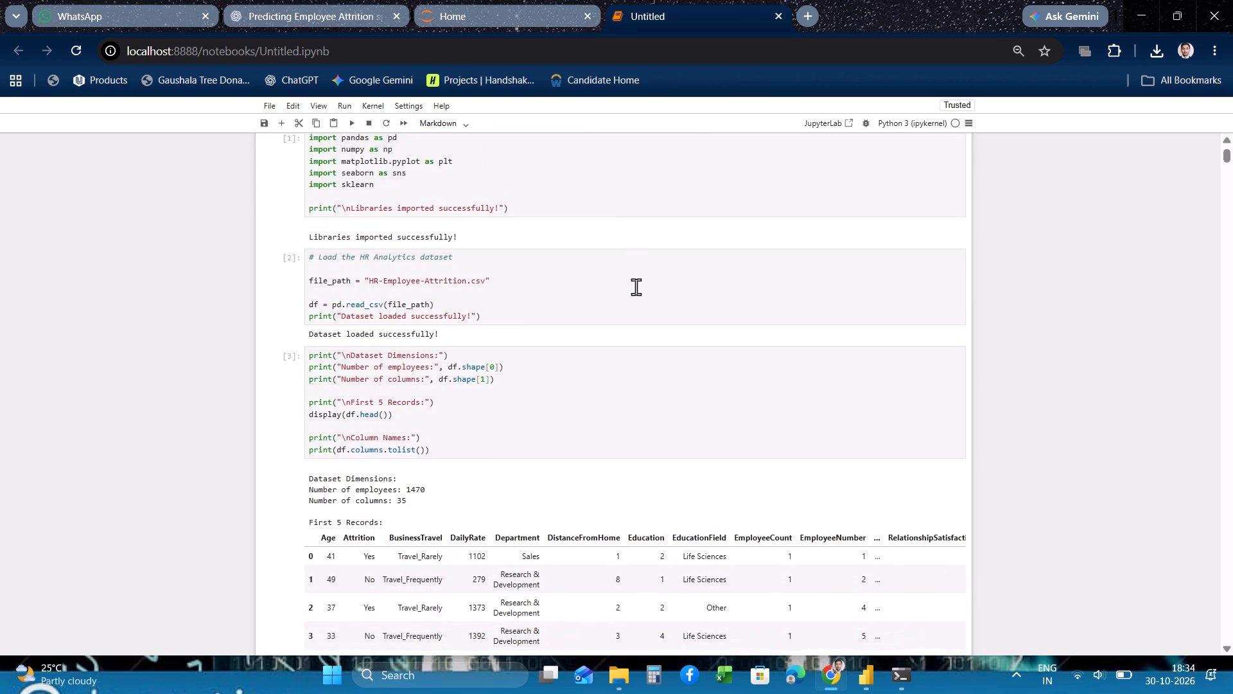
scroll(636, 287, "down", 5)
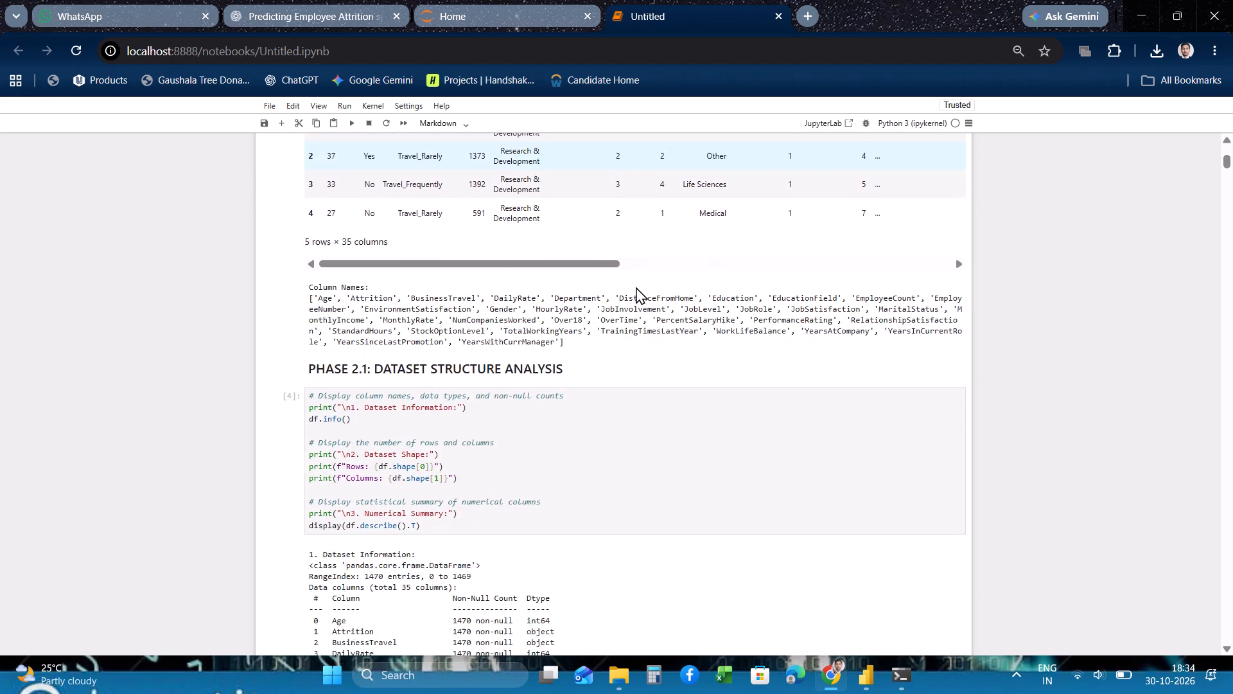
scroll(636, 287, "down", 7)
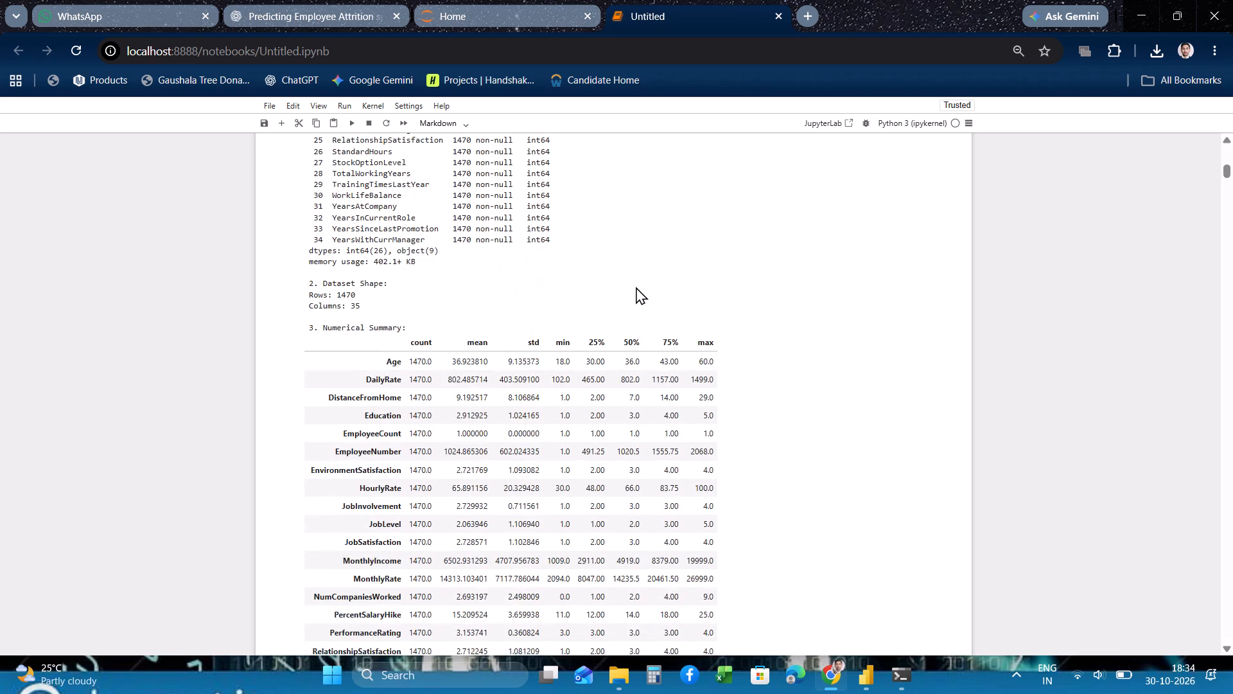
scroll(636, 287, "down", 4)
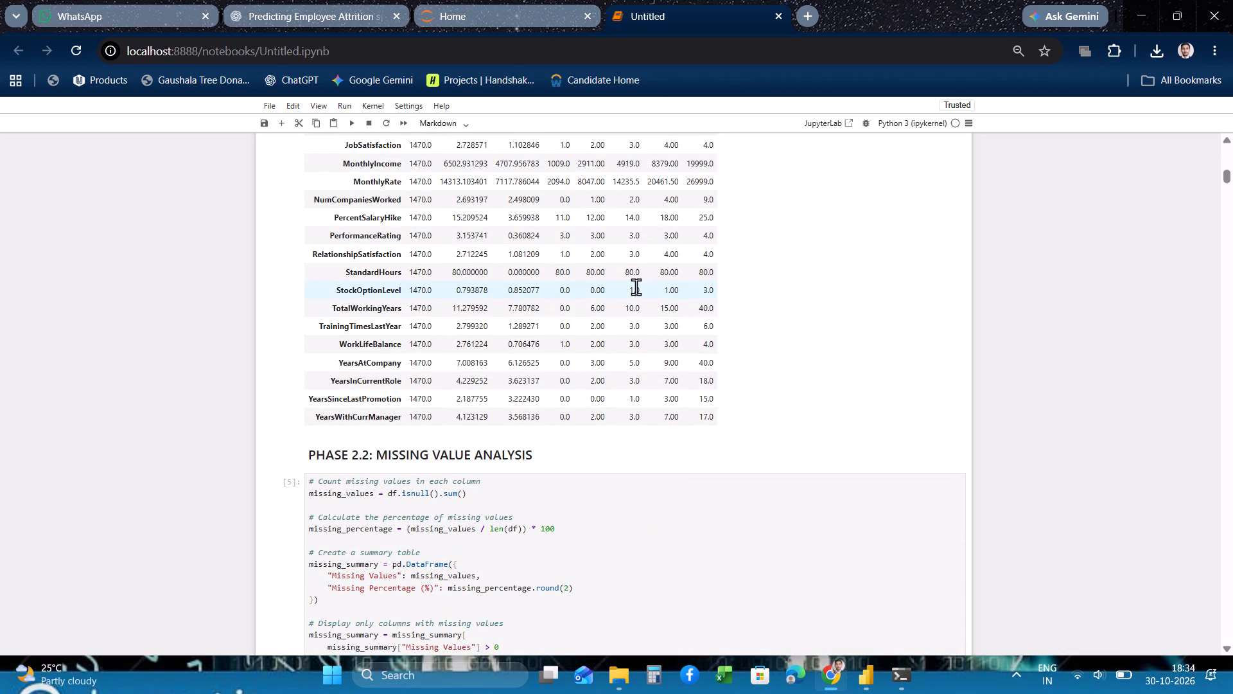
scroll(636, 287, "down", 1)
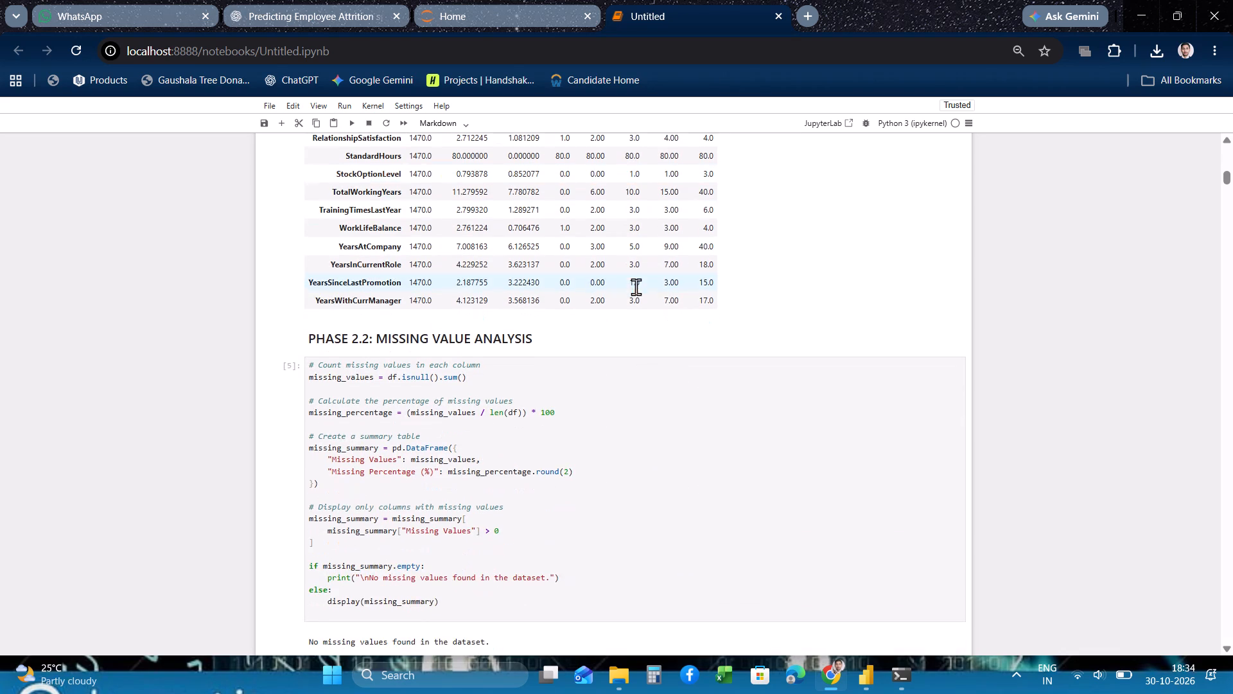
scroll(636, 287, "down", 4)
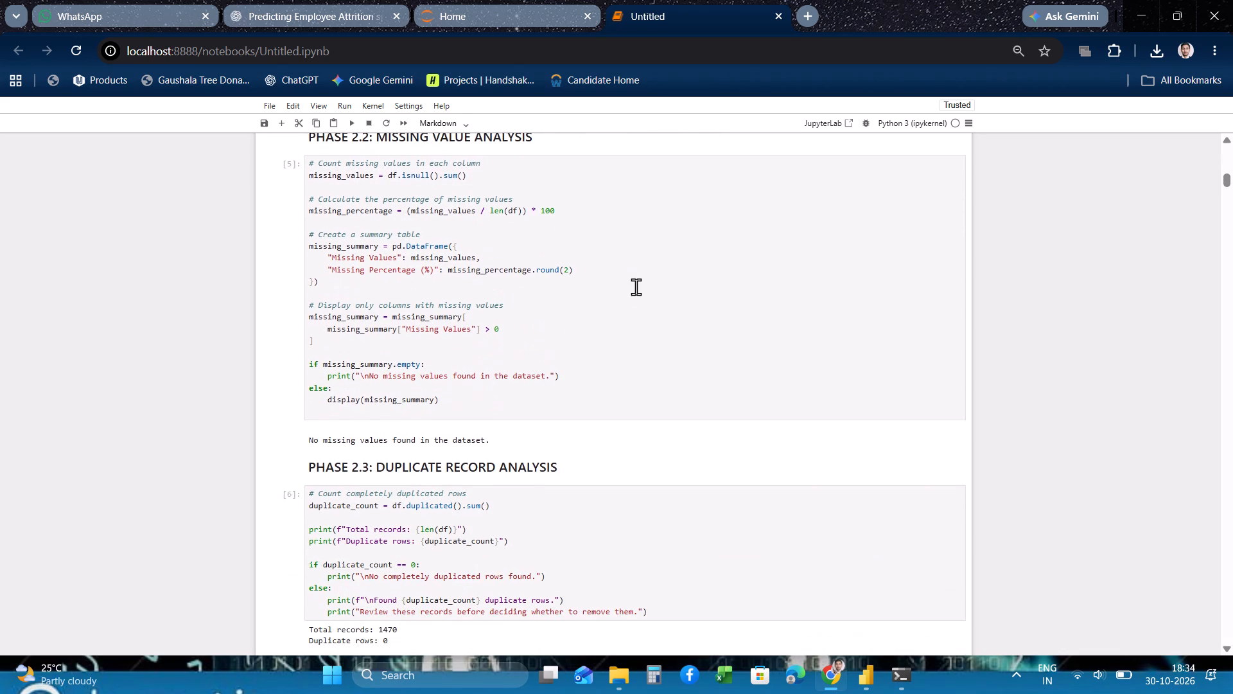
scroll(636, 287, "down", 7)
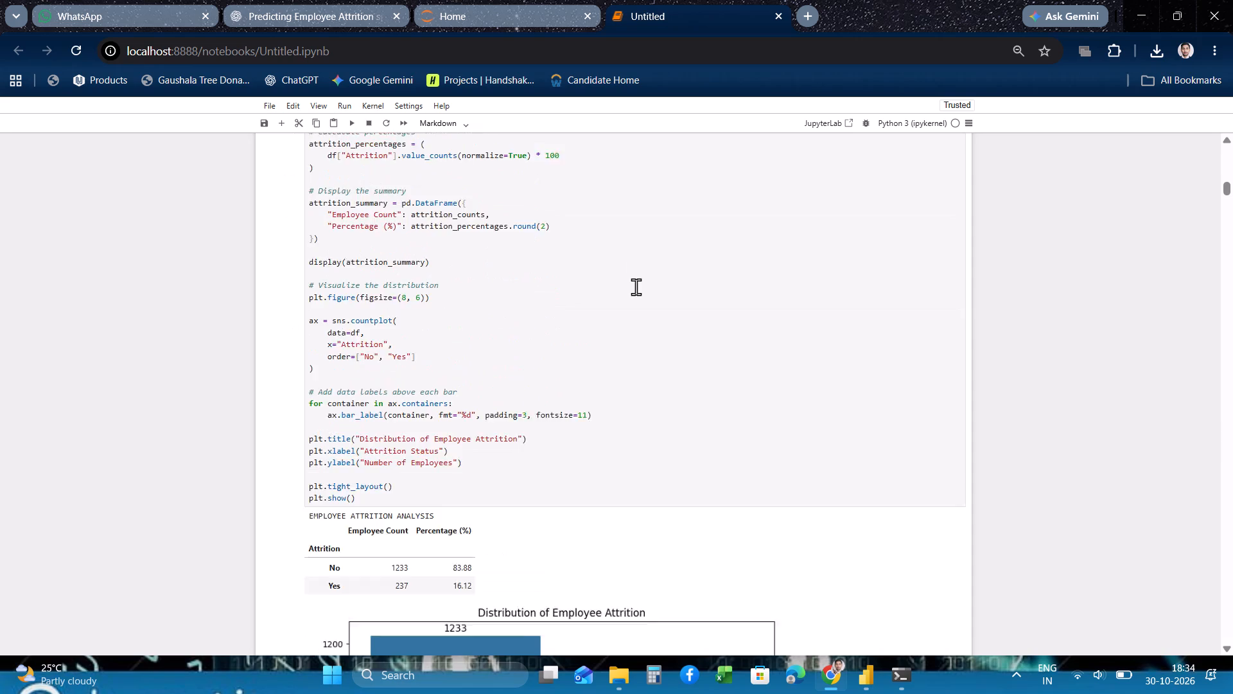
Review the Phase 3 sections on unnecessary columns, categorical value quality and creation of the cleaned dataset.
scroll(636, 287, "down", 5)
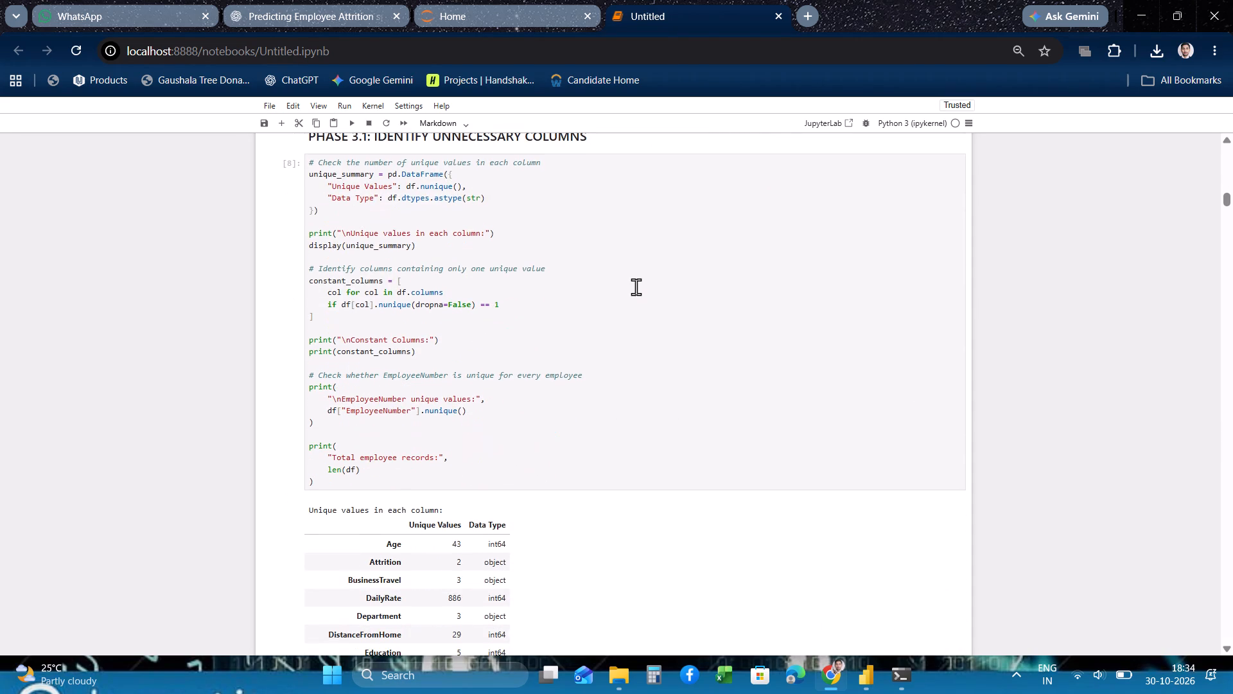
scroll(636, 287, "down", 6)
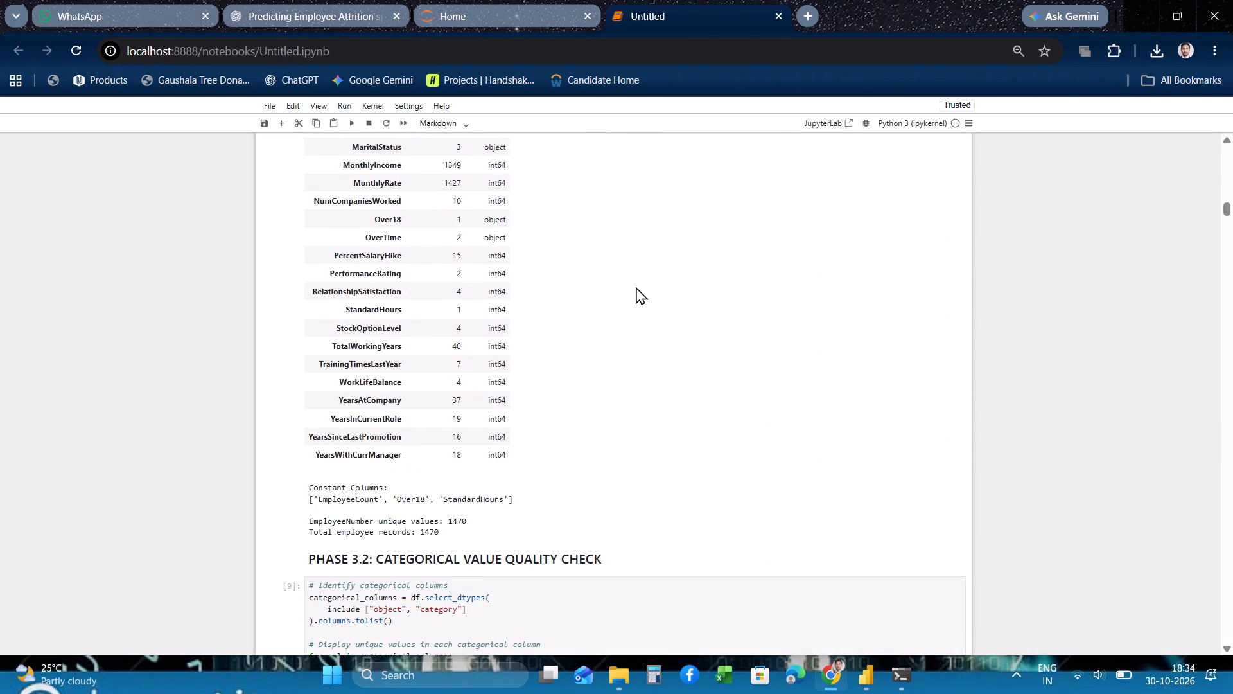
scroll(636, 287, "down", 6)
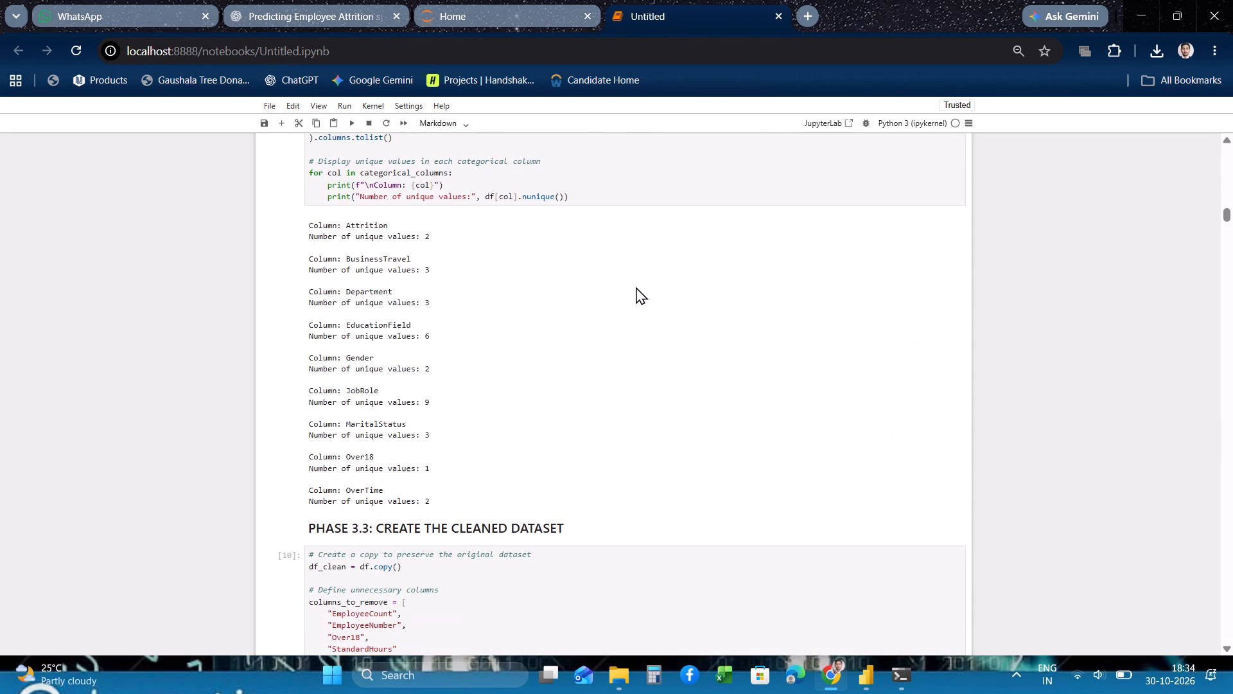
scroll(636, 287, "down", 2)
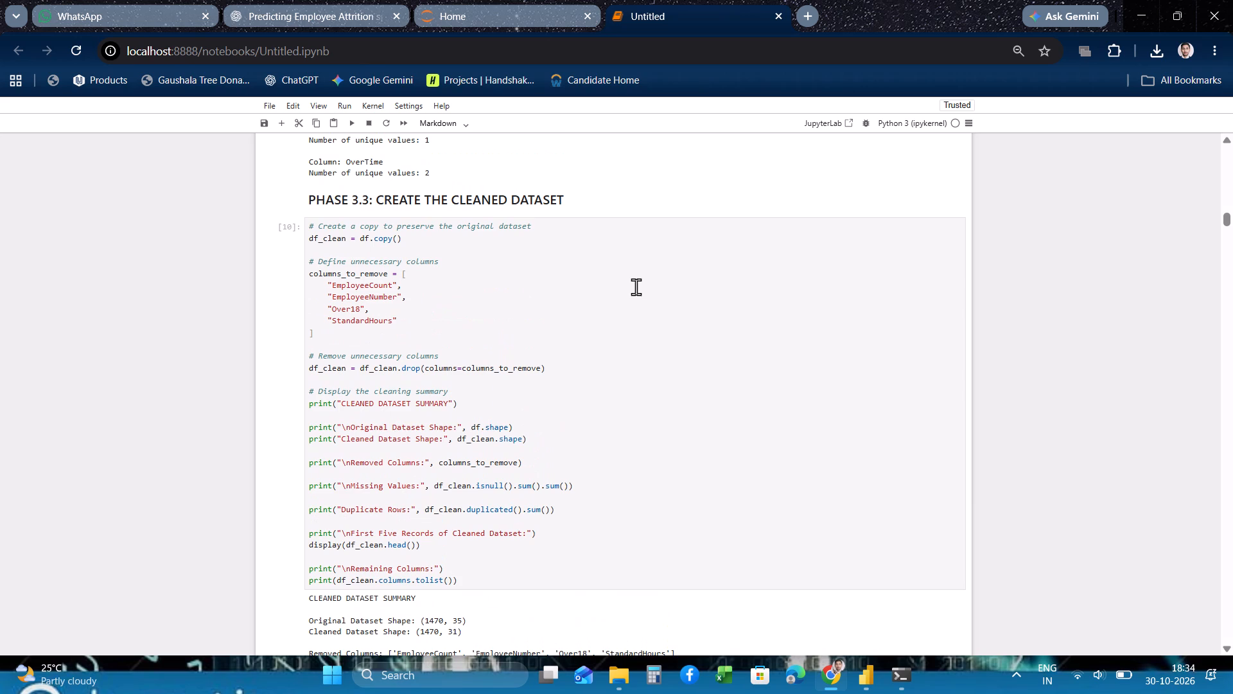
scroll(636, 287, "down", 1)
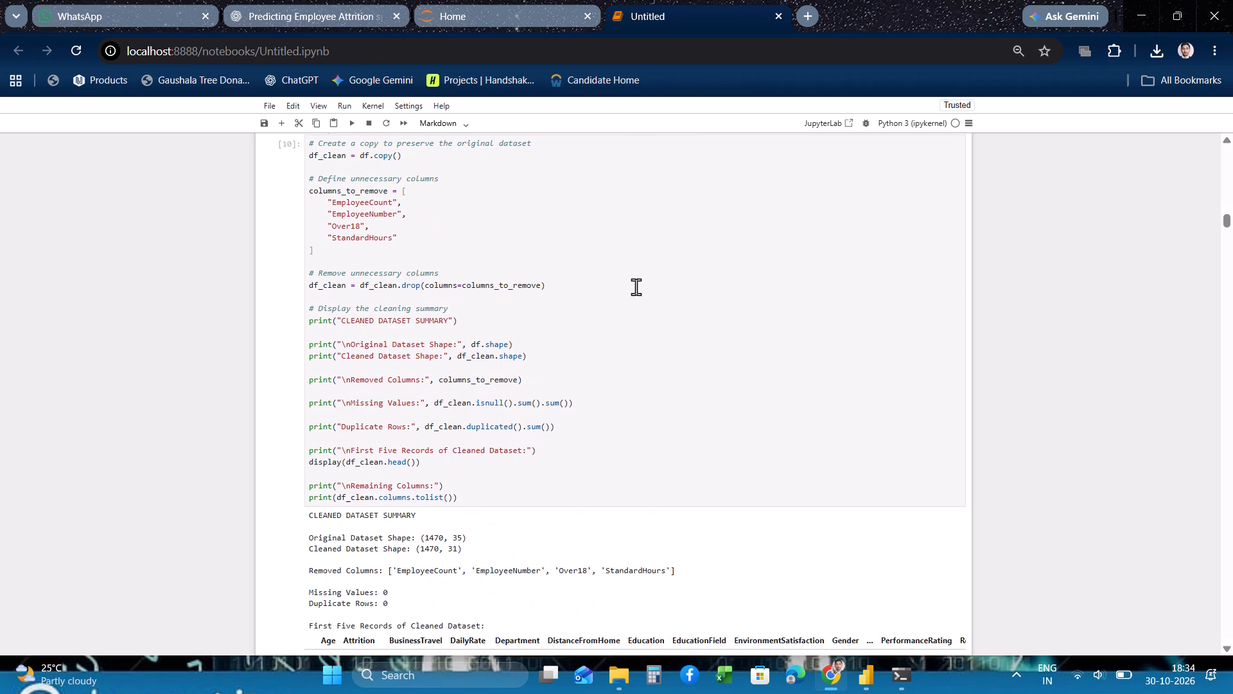
scroll(636, 287, "down", 7)
Review the Phase 4 code and output analysing employee attrition by department, overtime and job role.
scroll(636, 287, "down", 1)
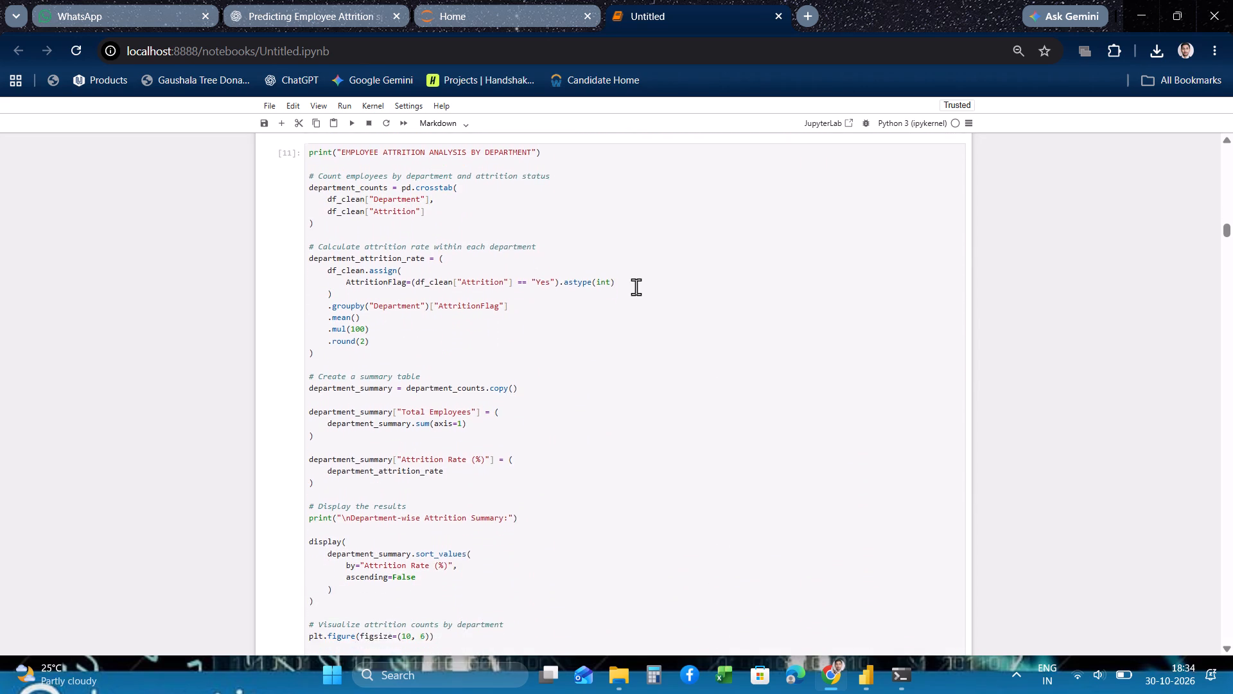
scroll(636, 287, "down", 2)
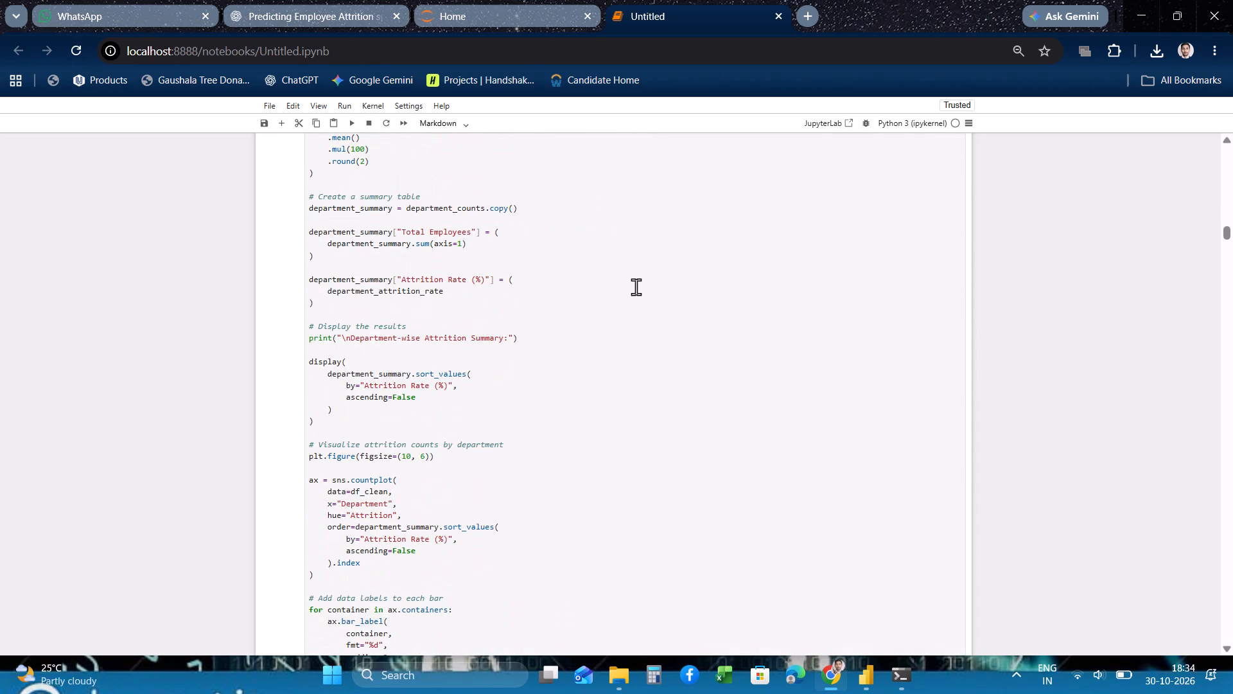
scroll(636, 287, "down", 4)
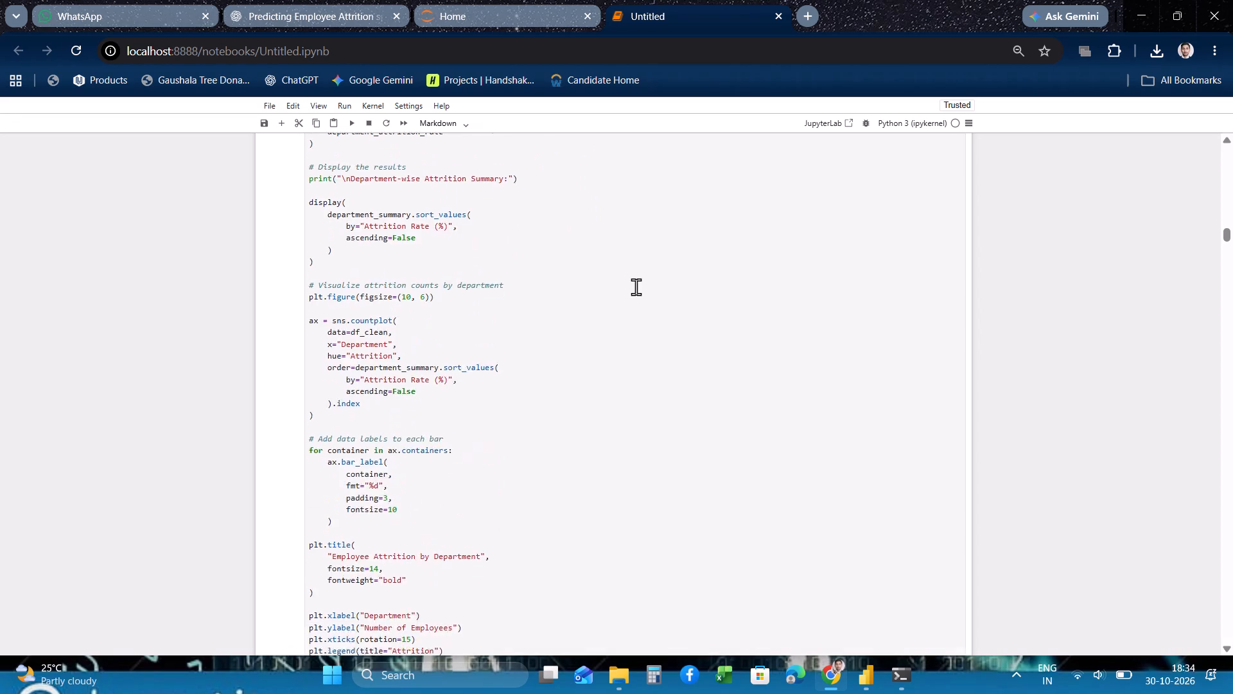
scroll(636, 287, "down", 7)
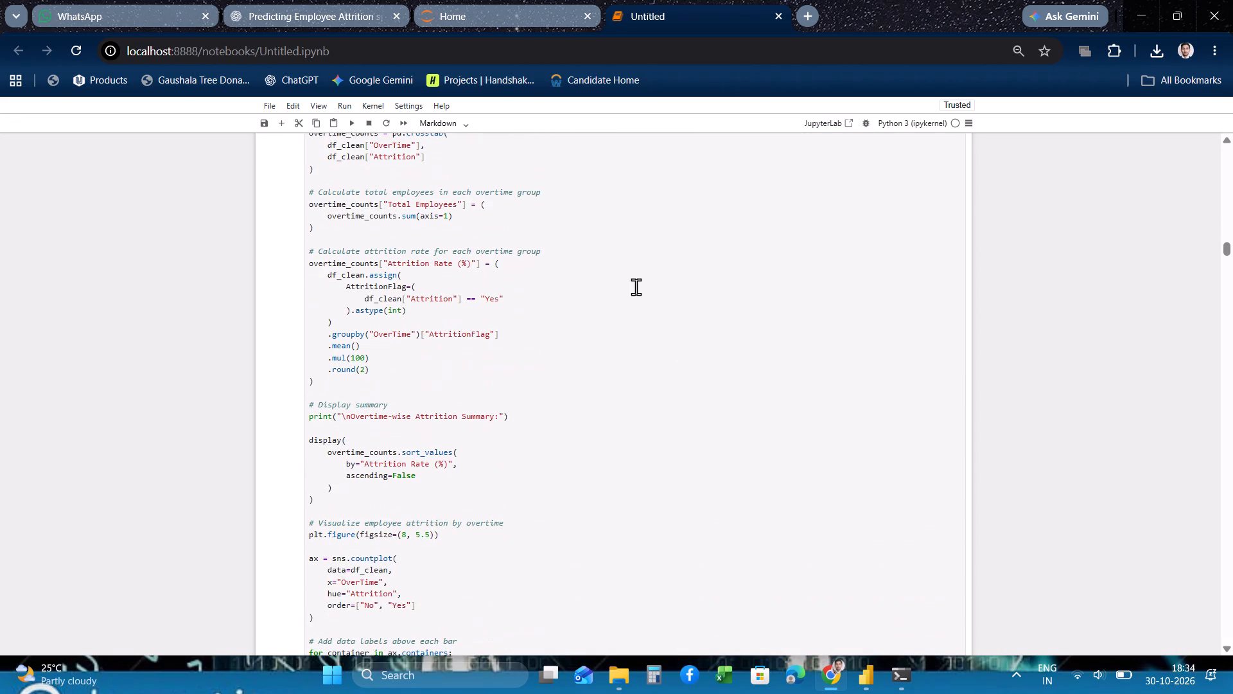
scroll(636, 287, "down", 10)
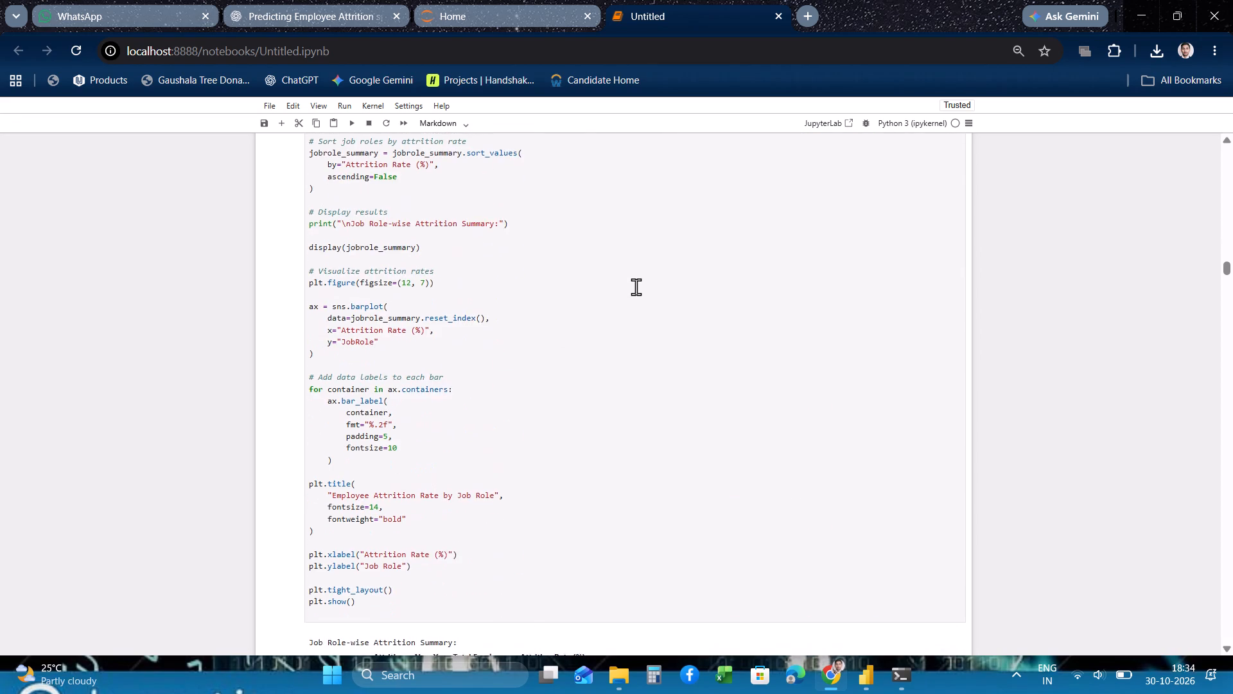
scroll(636, 287, "down", 11)
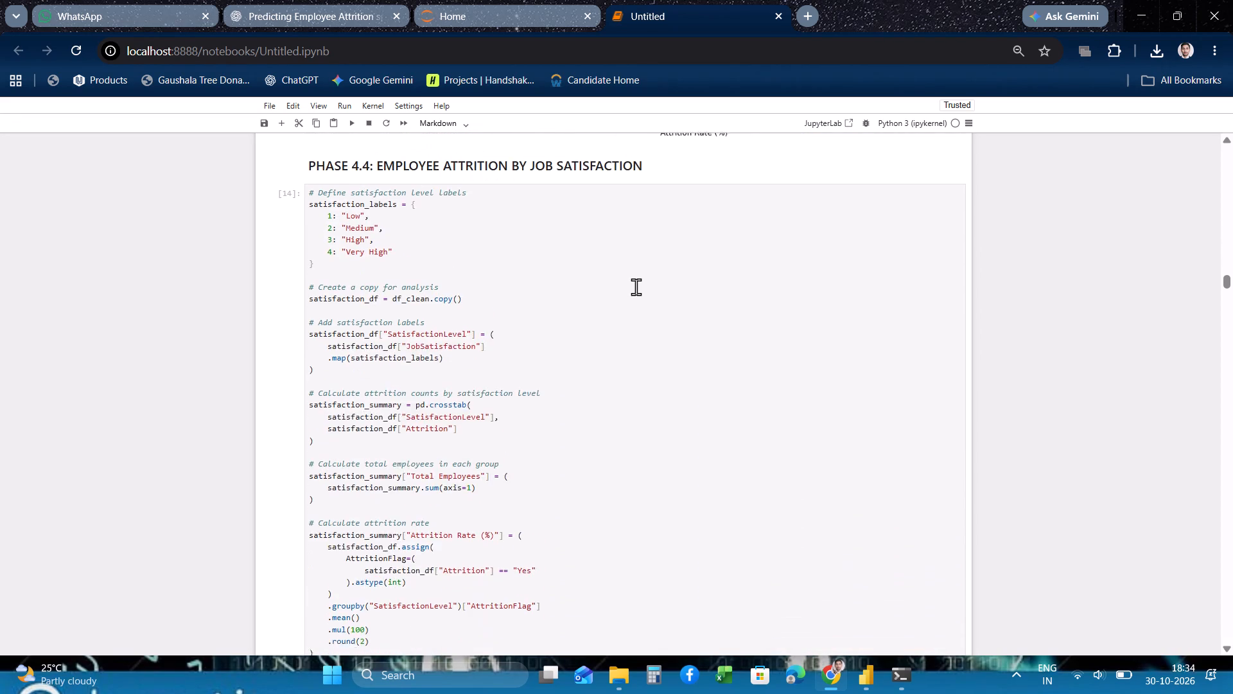
Review the Phase 4 attrition analyses by job satisfaction, monthly income, age group, work-life balance, years at company and business travel.
scroll(636, 287, "down", 6)
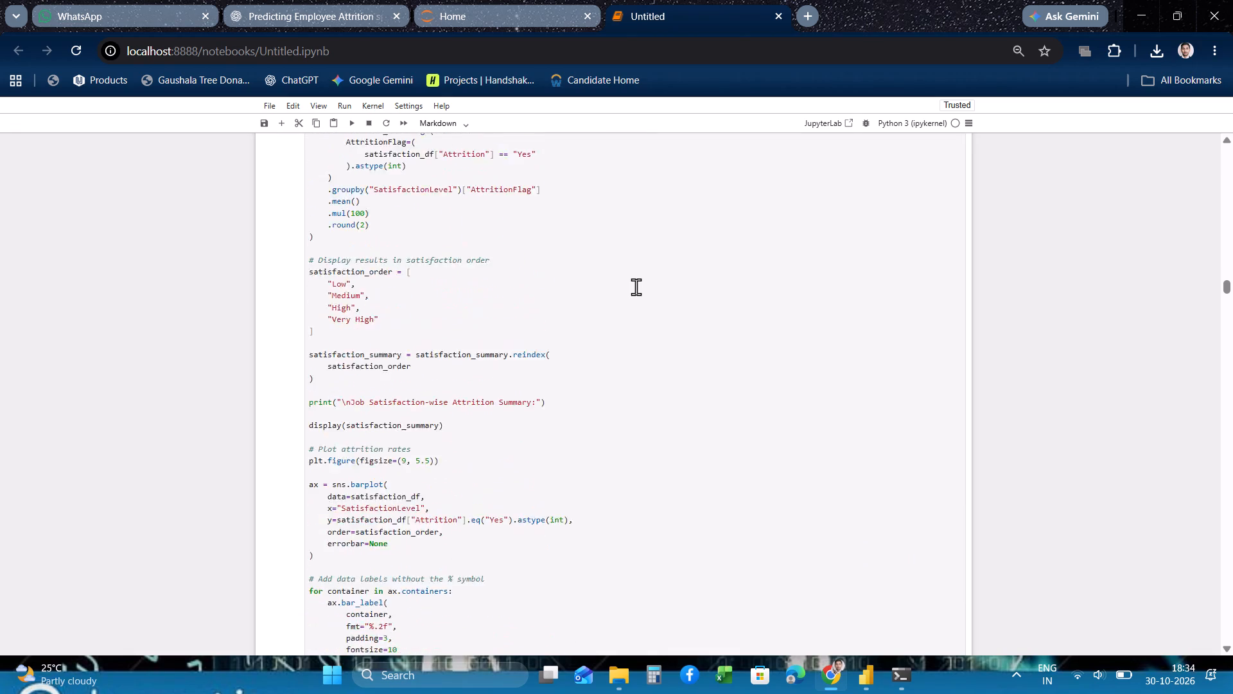
scroll(636, 287, "down", 10)
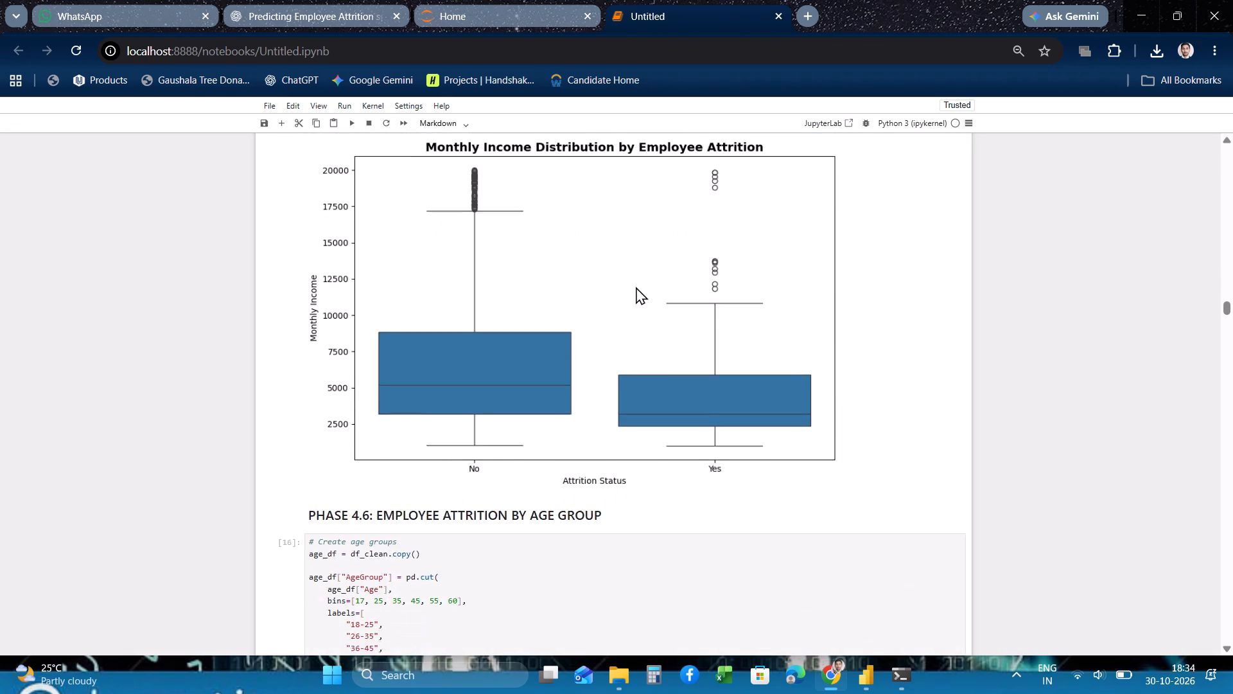
scroll(636, 287, "down", 9)
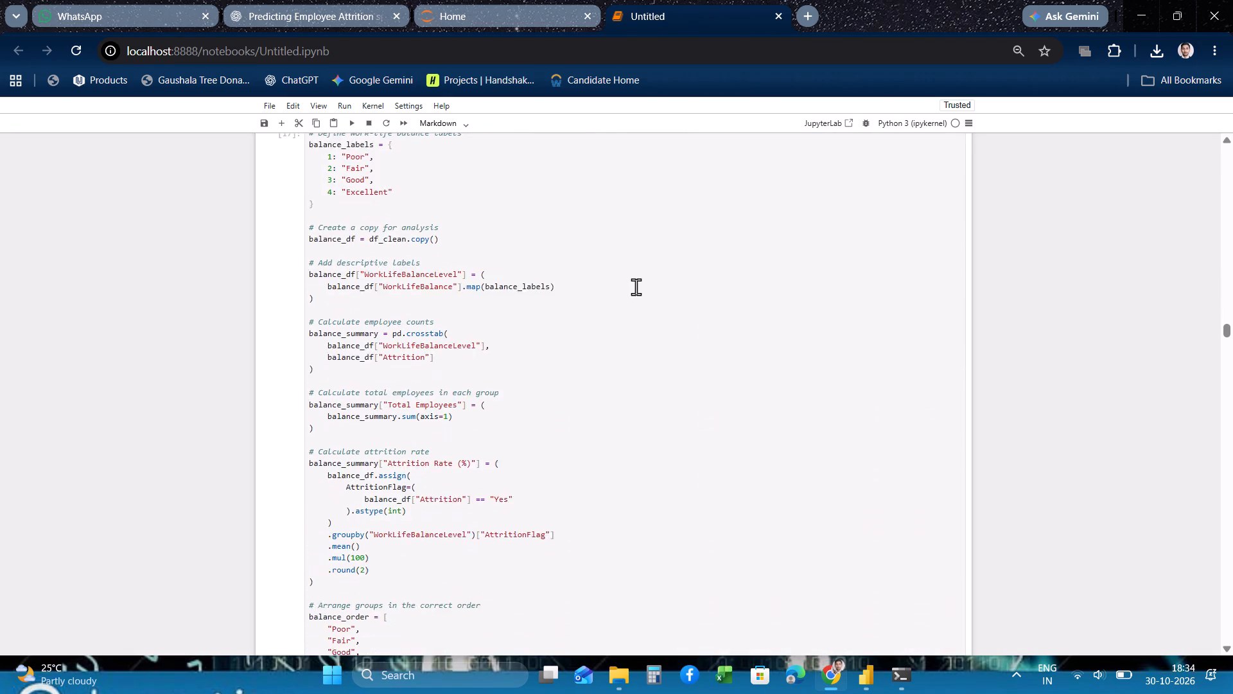
scroll(636, 287, "down", 11)
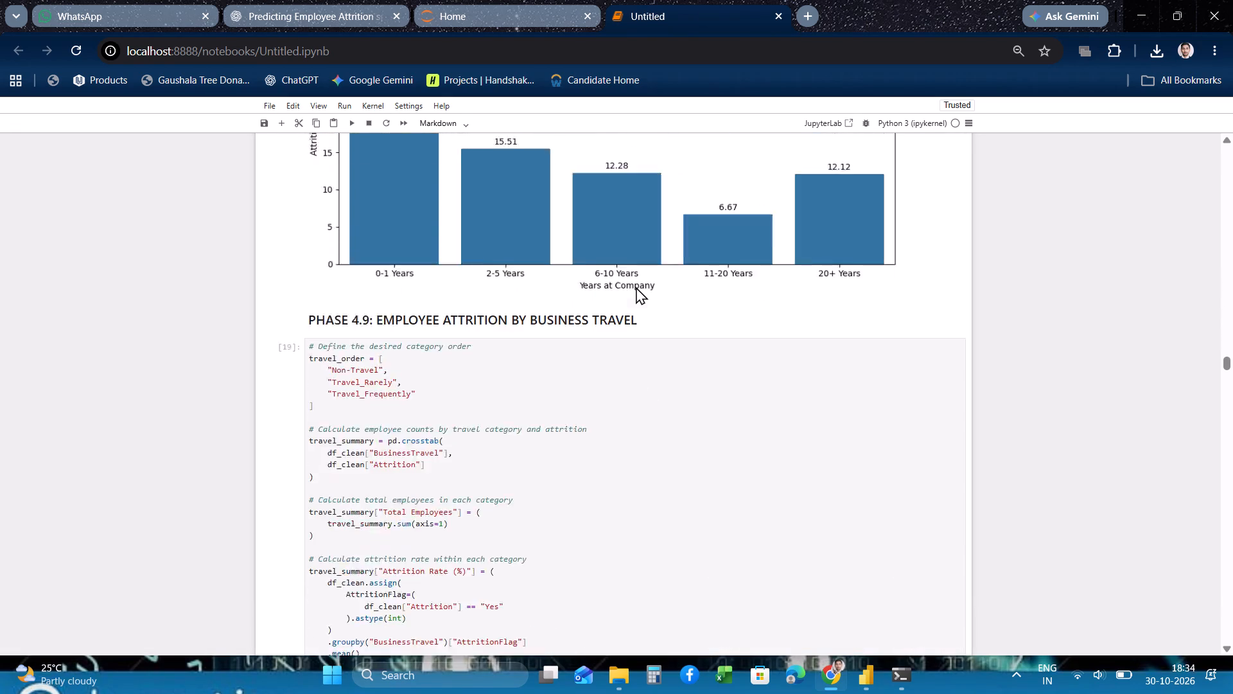
scroll(636, 287, "down", 1)
Review the model preparation sections covering input features and target, one-hot encoding, train-test split and feature scaling.
scroll(636, 287, "down", 7)
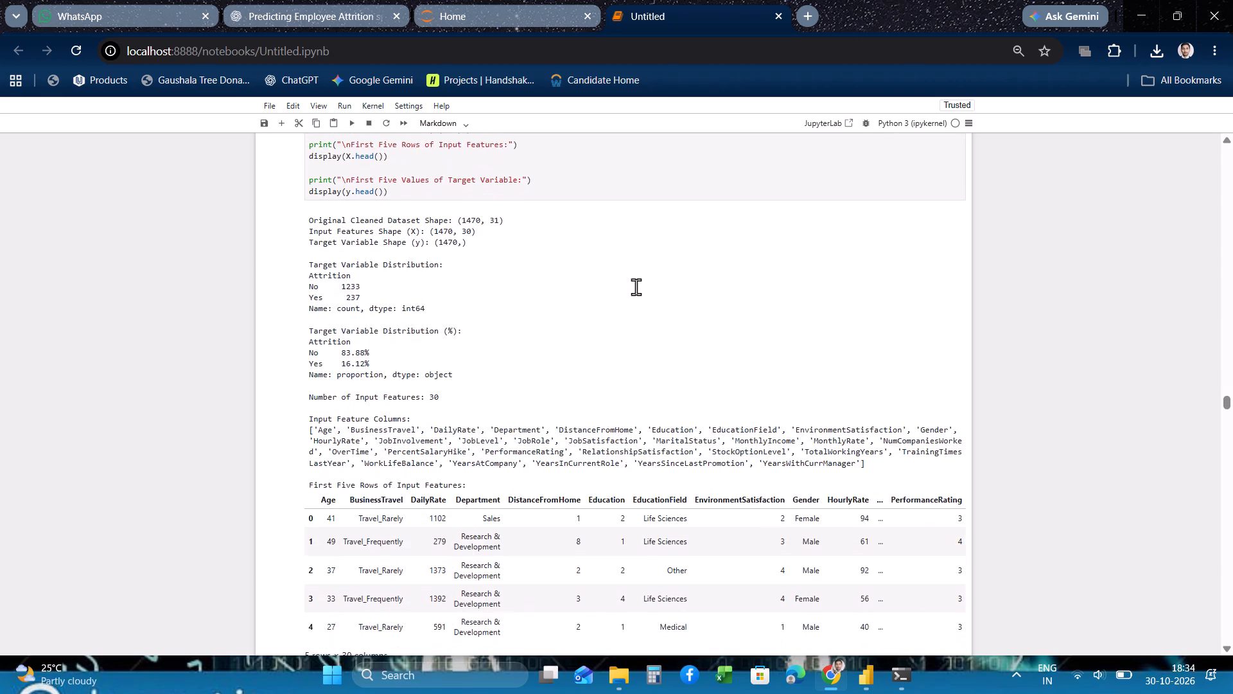
scroll(636, 287, "down", 5)
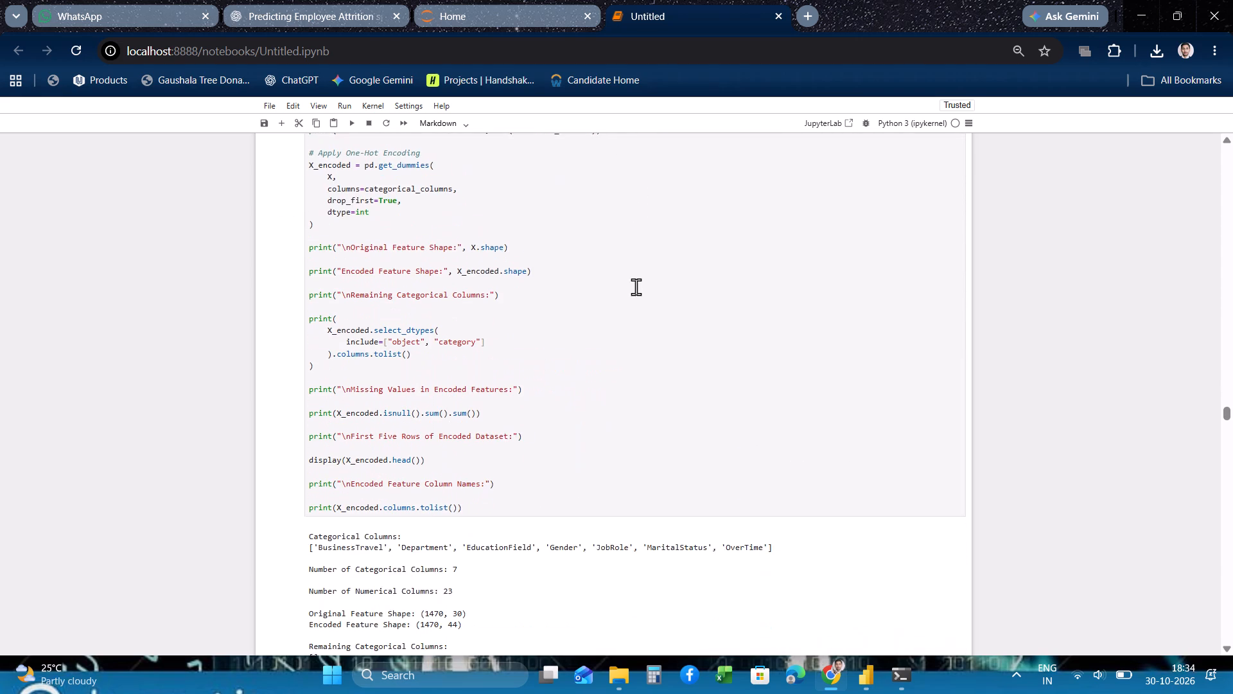
scroll(636, 287, "down", 10)
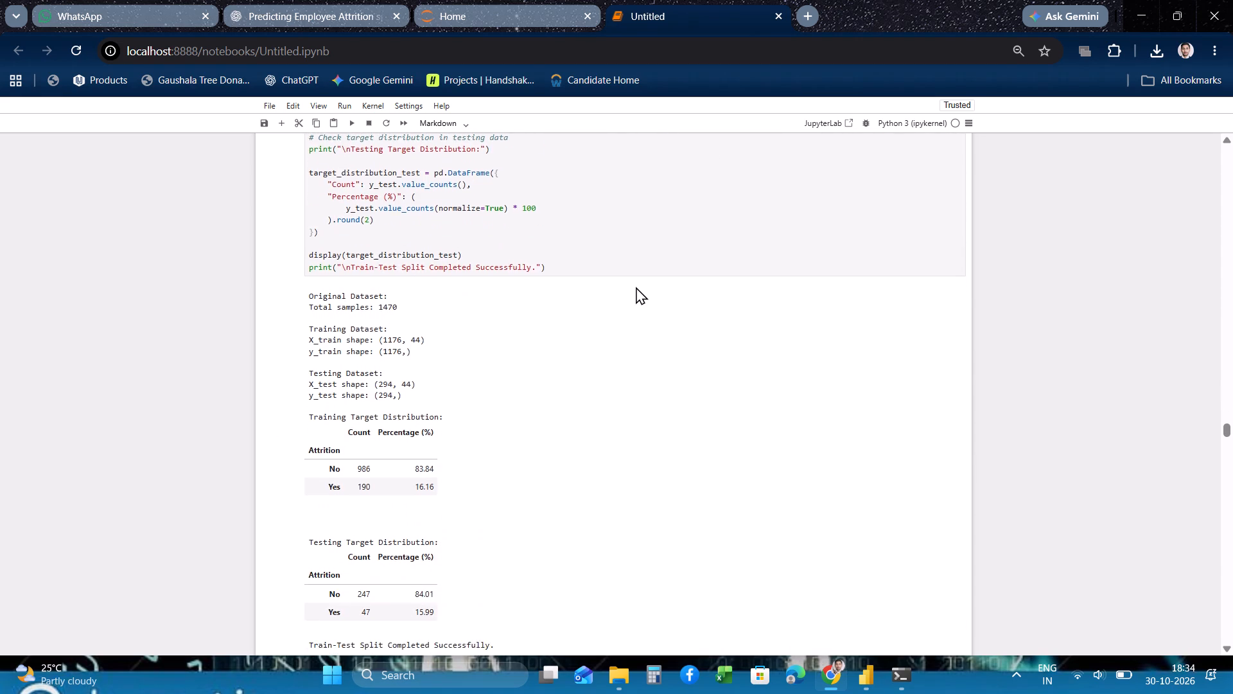
scroll(636, 287, "down", 7)
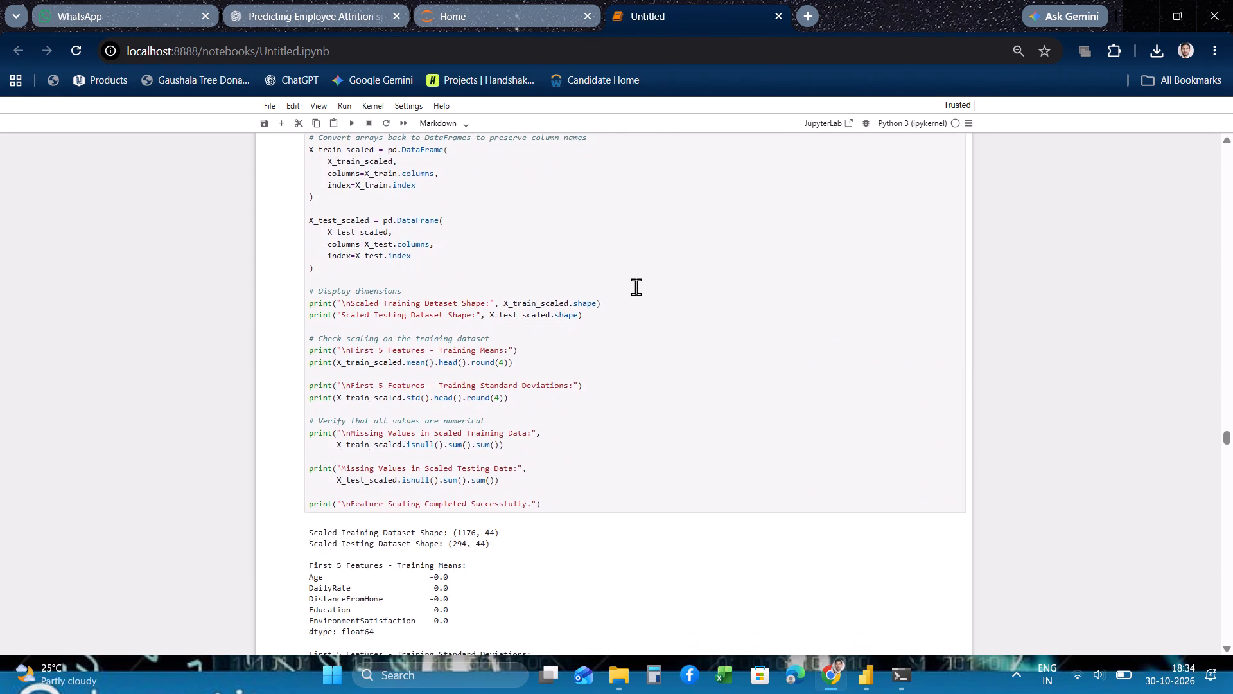
scroll(636, 287, "down", 5)
Review the decision tree sections: model training, Phase 5.6 evaluation, tree visualization and Phase 5.6.3 feature importance.
scroll(636, 287, "down", 3)
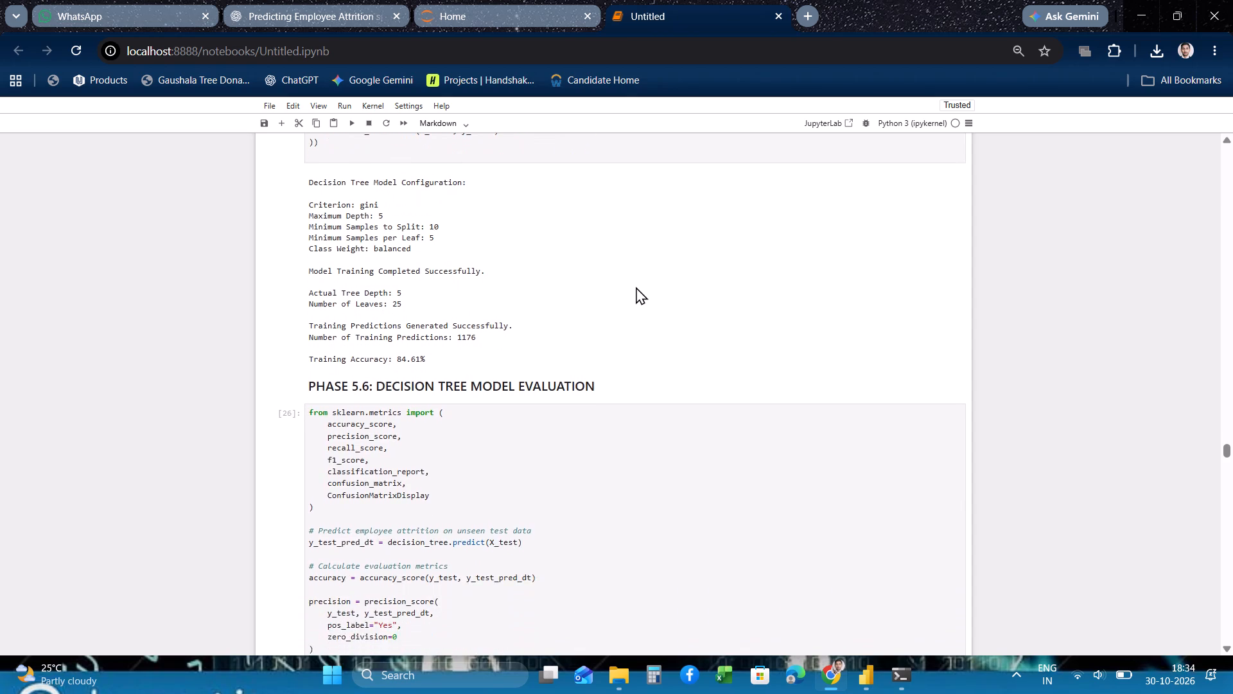
scroll(636, 287, "down", 7)
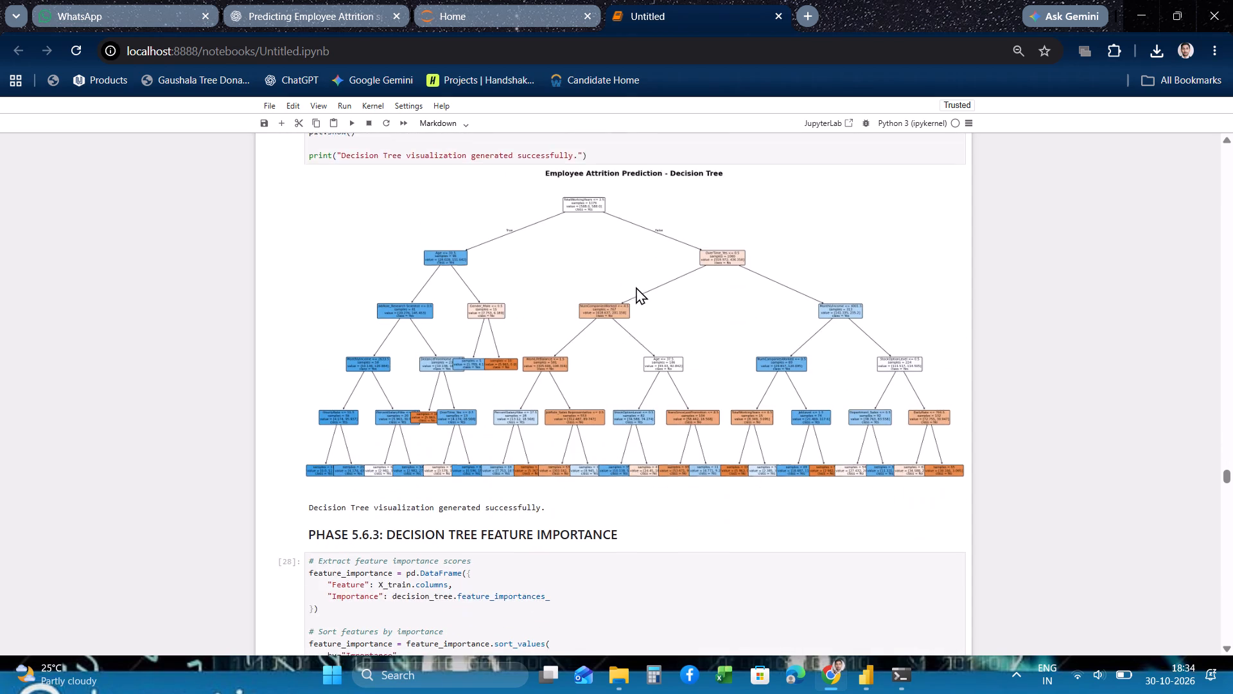
scroll(636, 287, "down", 7)
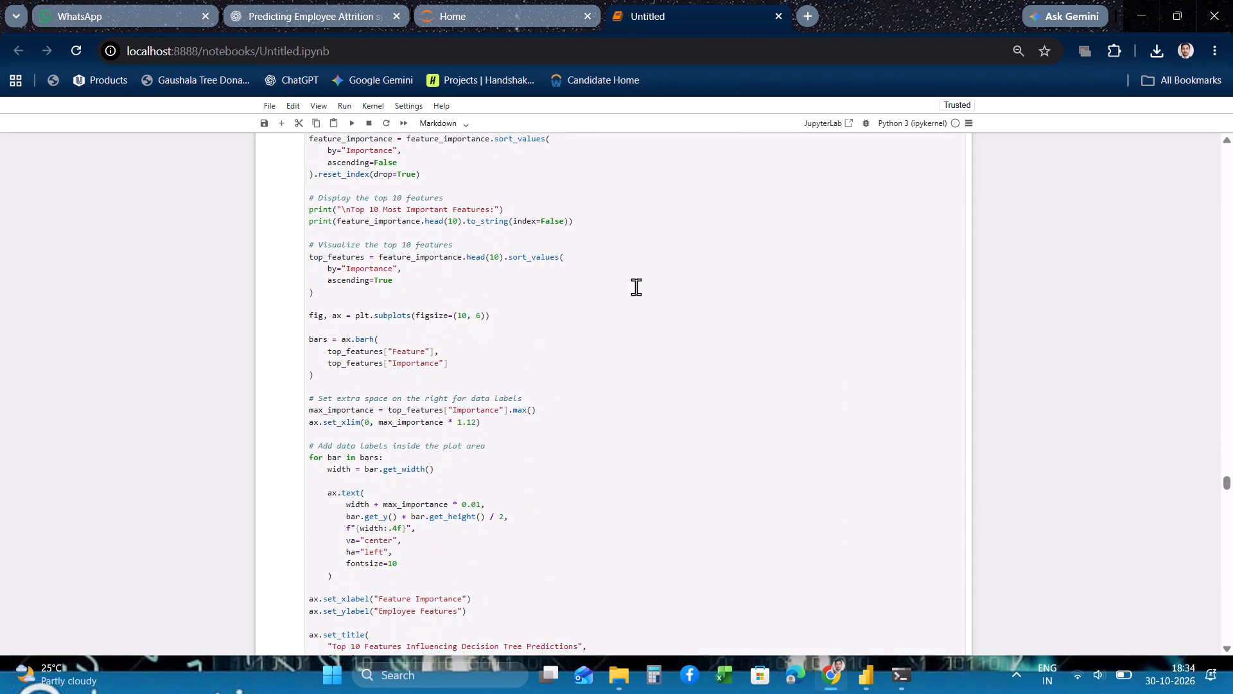
scroll(636, 287, "down", 6)
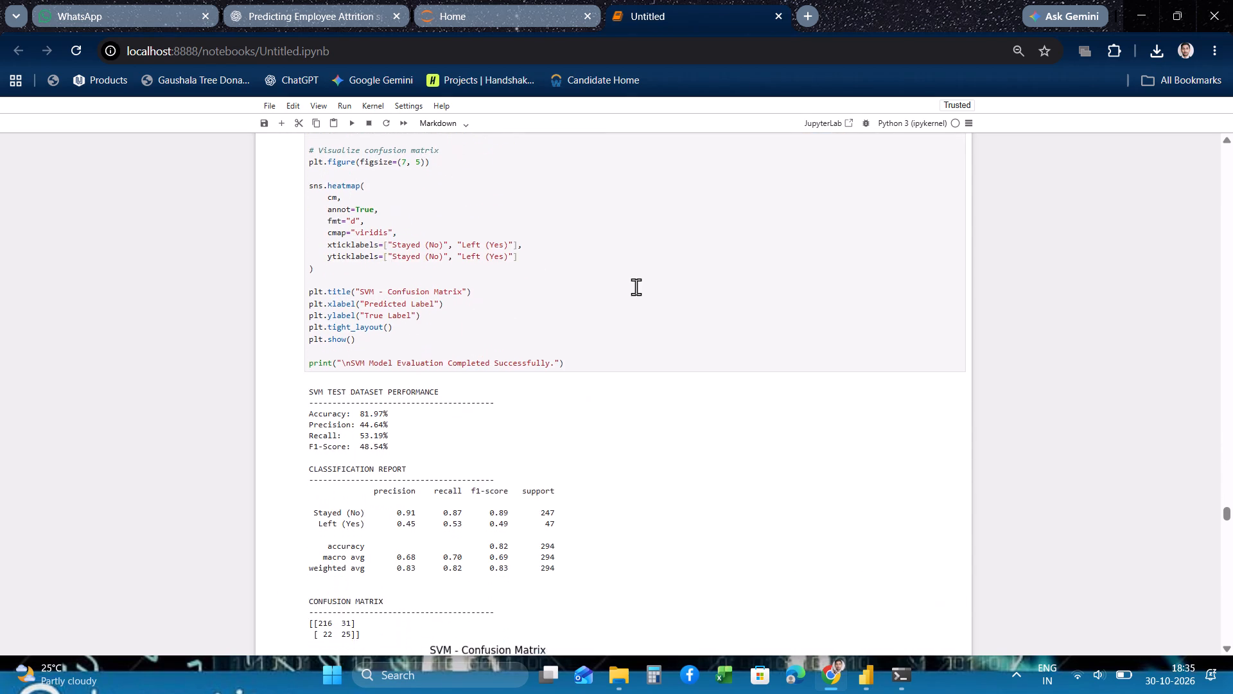
scroll(636, 287, "down", 4)
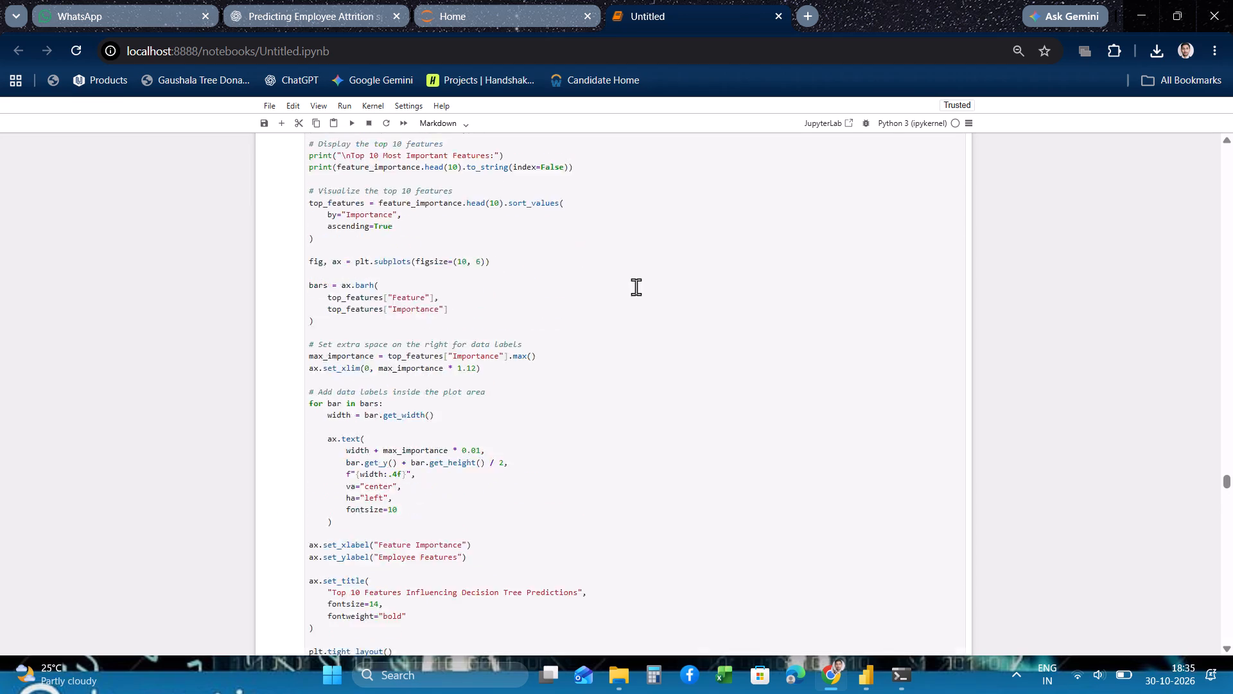
Review the SVM sections on the Decision Tree vs SVM performance comparison and GridSearchCV hyperparameter tuning.
scroll(636, 287, "down", 4)
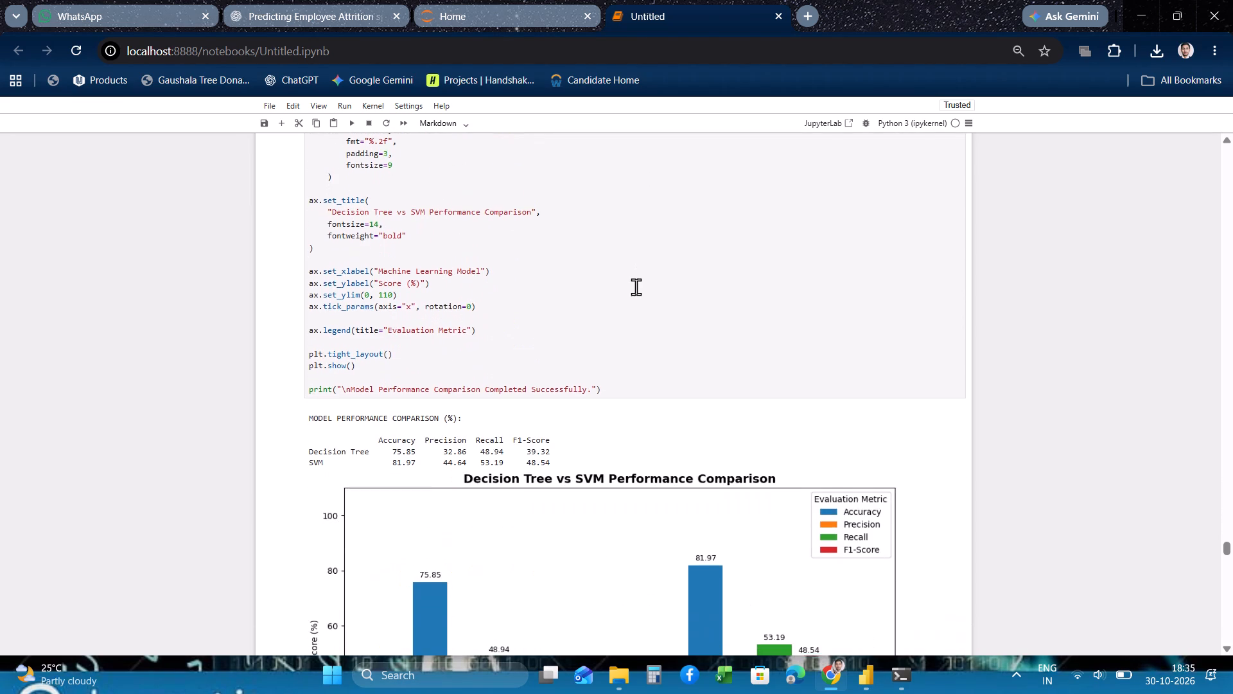
scroll(636, 287, "down", 2)
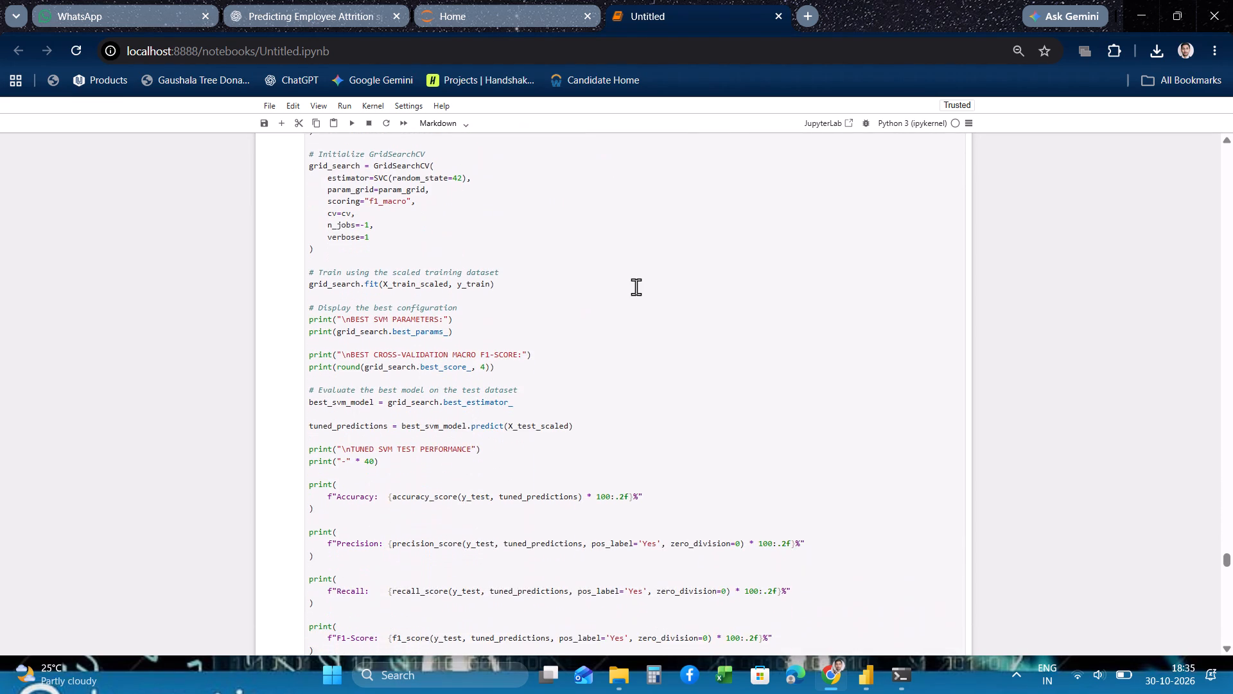
scroll(636, 287, "down", 4)
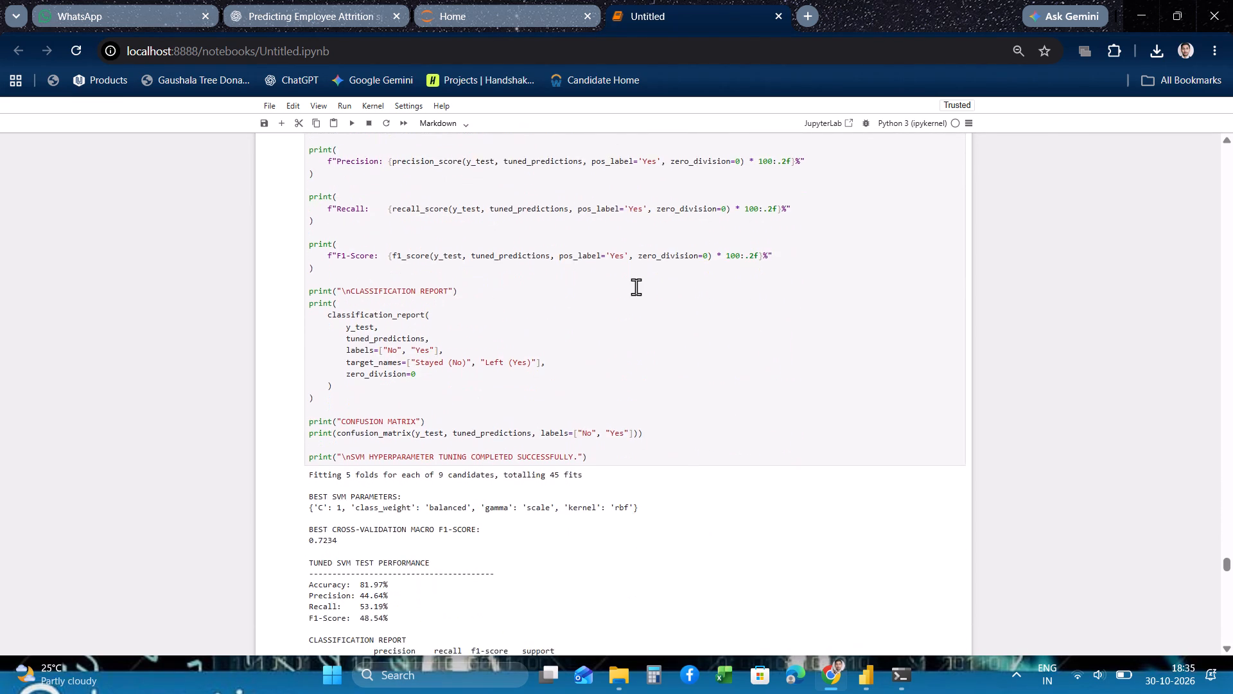
Review the final SVM evaluation: classification report, confusion matrix, ROC curve and precision-recall curve.
scroll(636, 287, "down", 13)
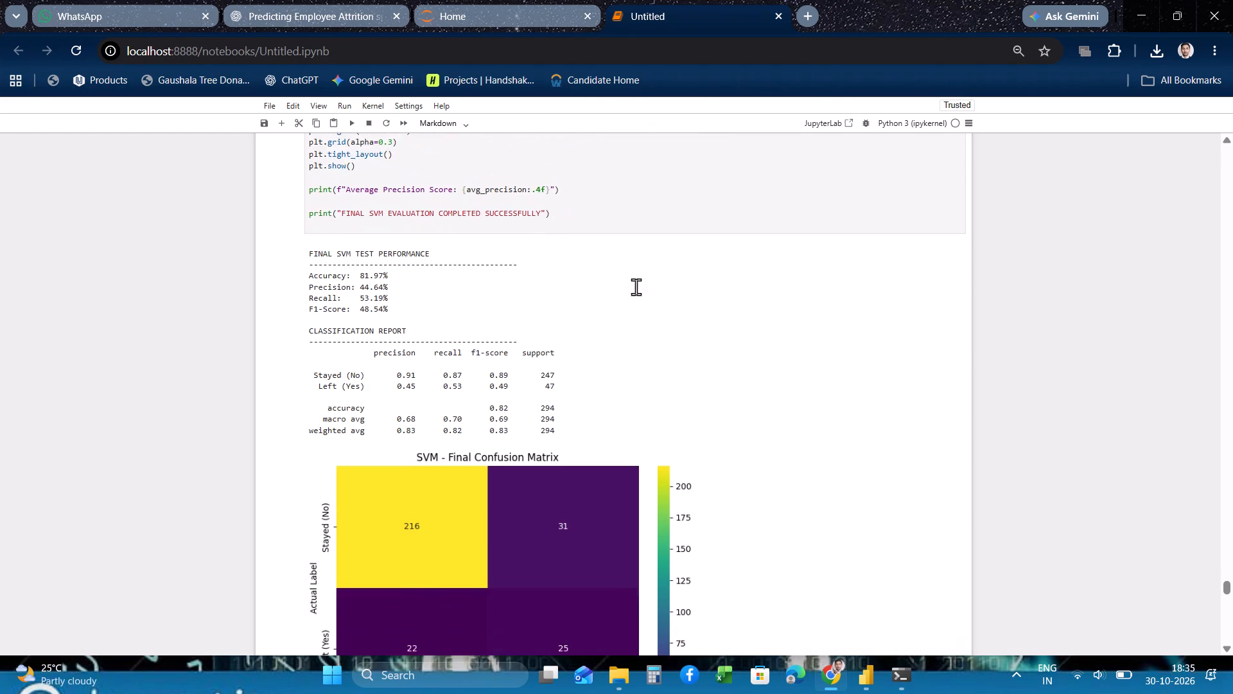
scroll(636, 287, "down", 9)
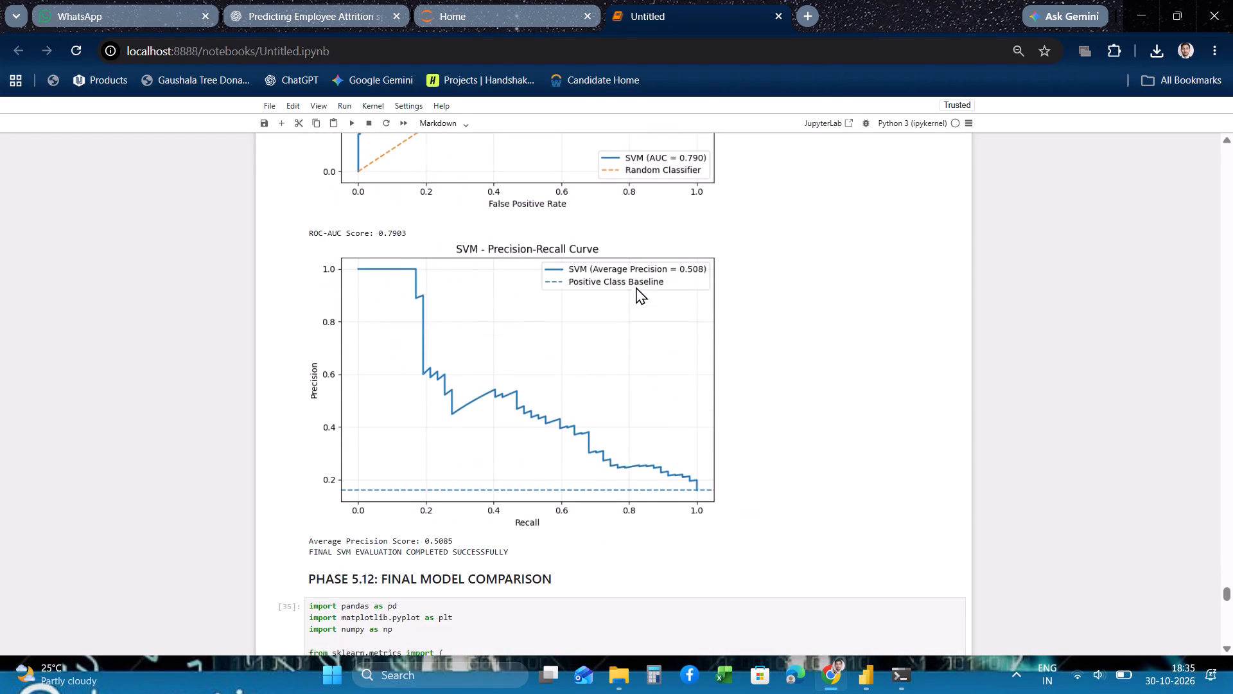
Review the Phase 5.12 final model comparison and the cleaned dataset export at the end of the notebook.
scroll(636, 287, "down", 7)
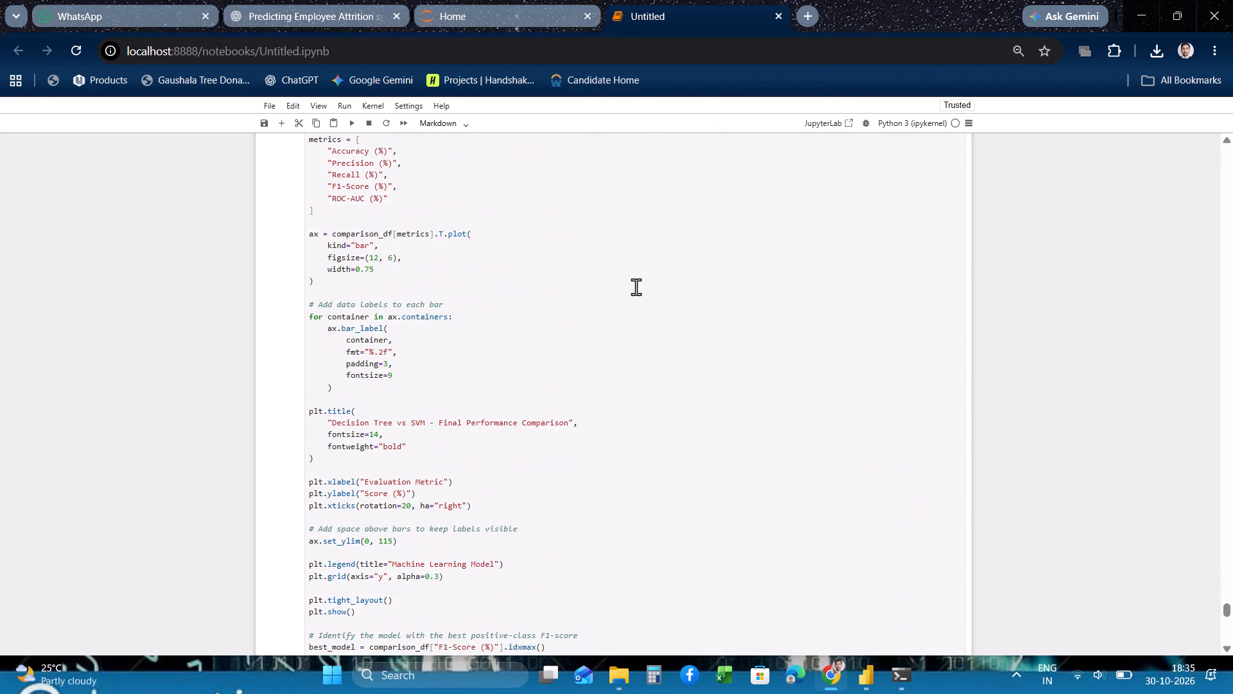